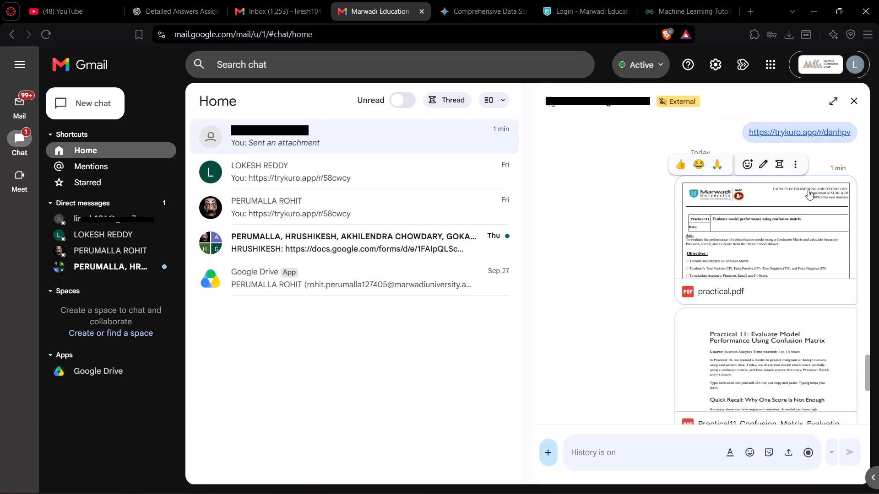
Download the practical.pdf chat attachment into the CLG > BA > ASSIGNMENT folder on drive NEMO (D:), and close its preview.
left_click(801, 165)
left_click(660, 250)
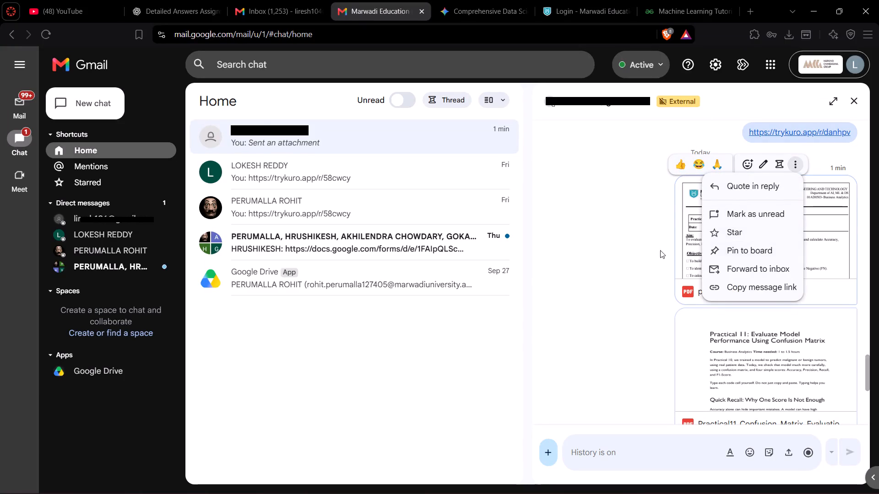
left_click(736, 227)
left_click(830, 61)
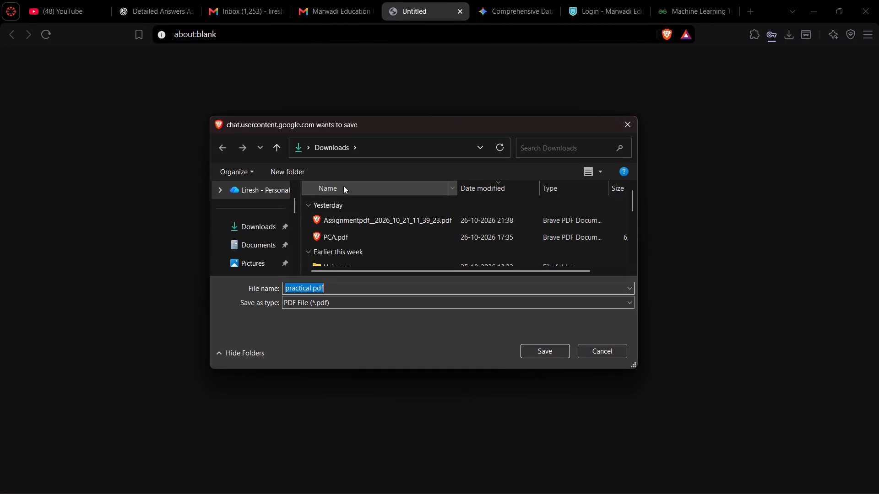
scroll(247, 236, "down", 4)
left_click(253, 255)
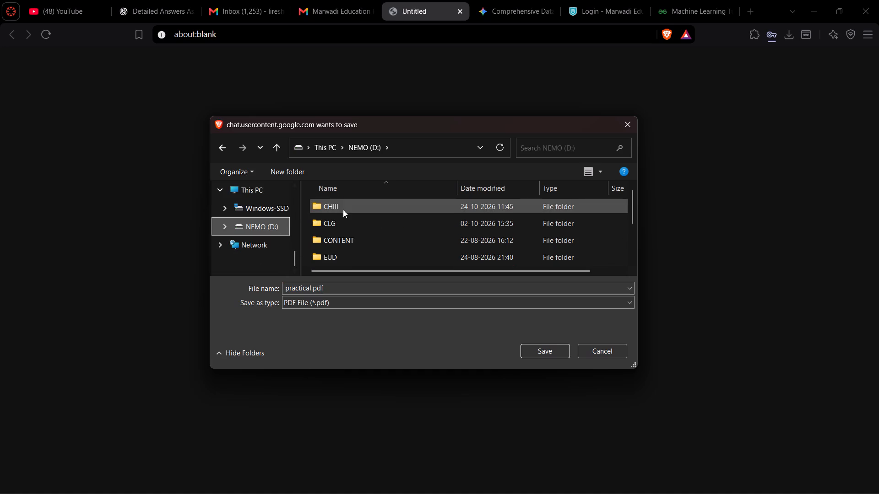
double_click(342, 226)
double_click(345, 227)
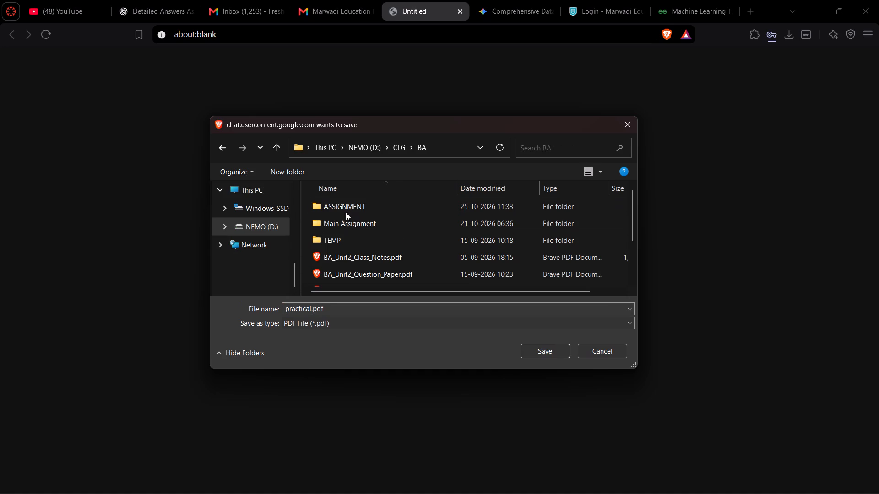
double_click(352, 206)
scroll(423, 246, "down", 5)
scroll(464, 270, "down", 3)
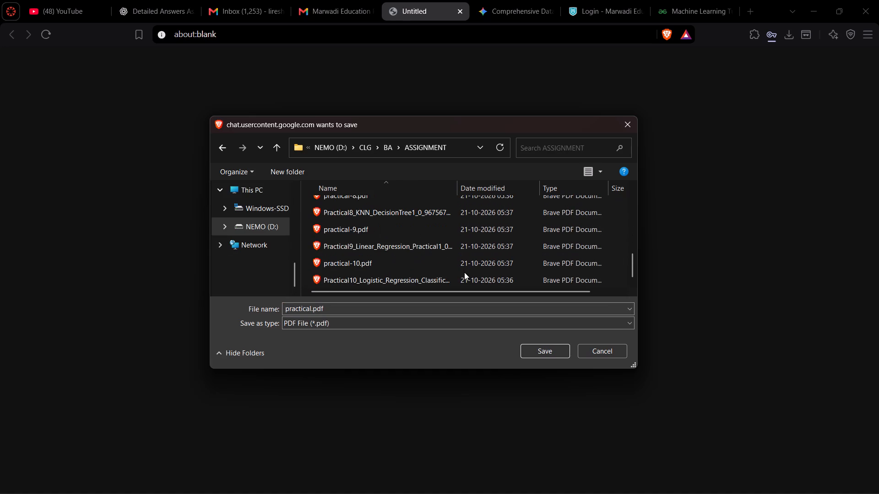
scroll(464, 272, "down", 3)
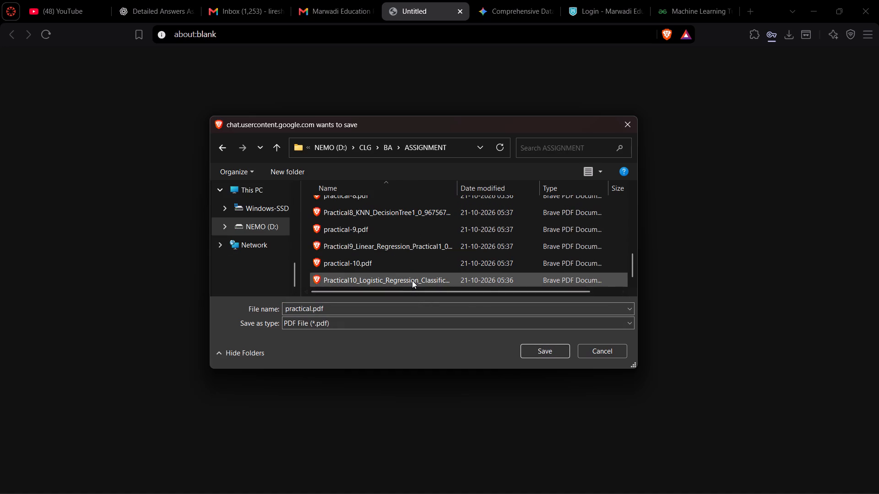
left_click(545, 348)
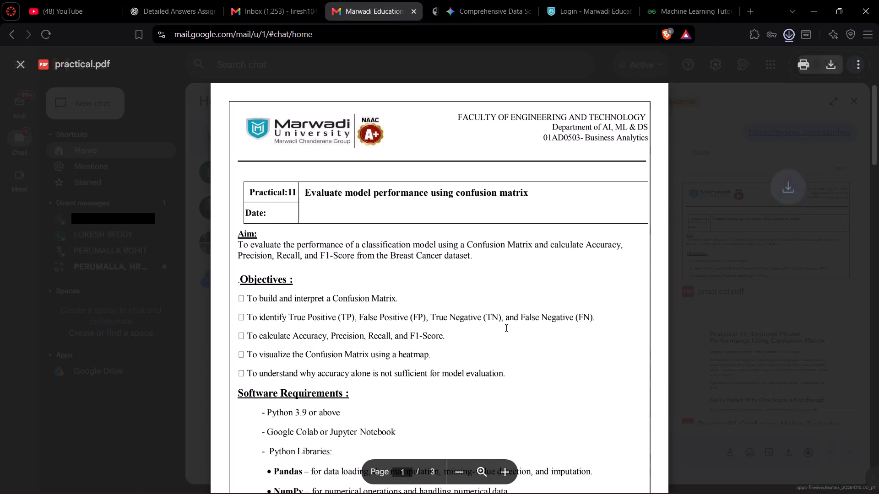
left_click(25, 64)
Preview the Practical11_Confusion_Matrix_Evaluation PDF attachment and read through its introduction and first coding steps.
left_click(745, 360)
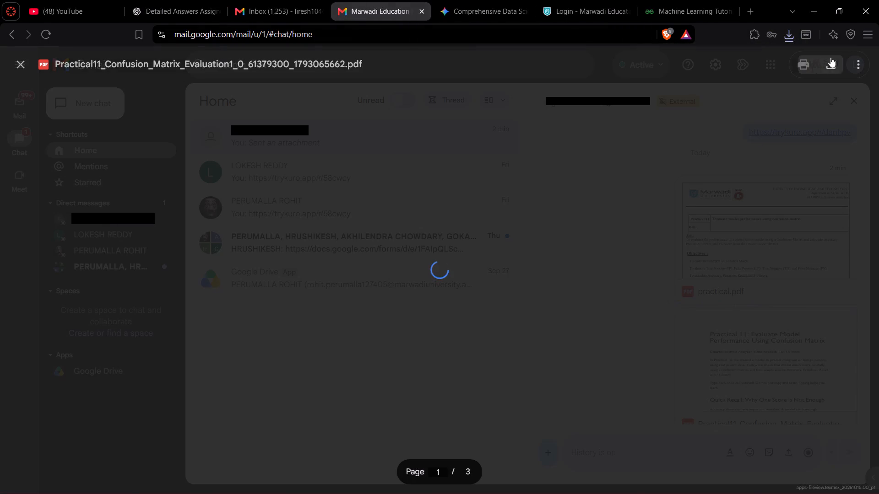
scroll(407, 360, "down", 3)
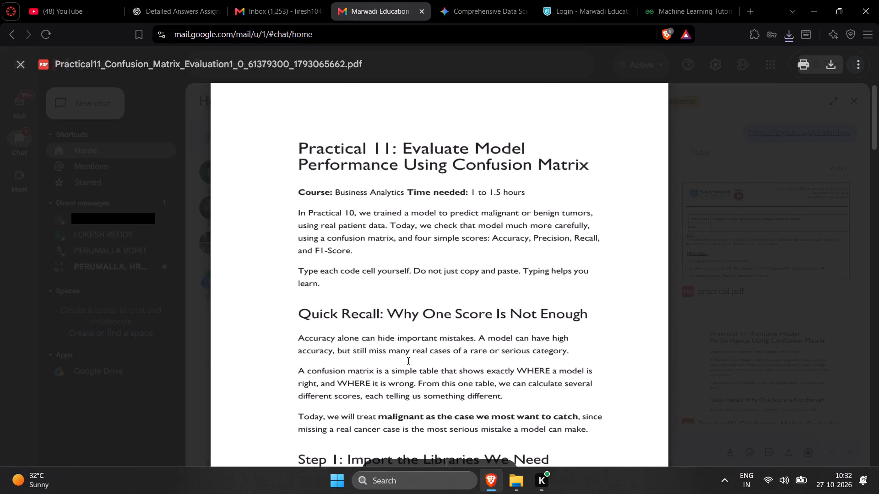
scroll(407, 360, "down", 8)
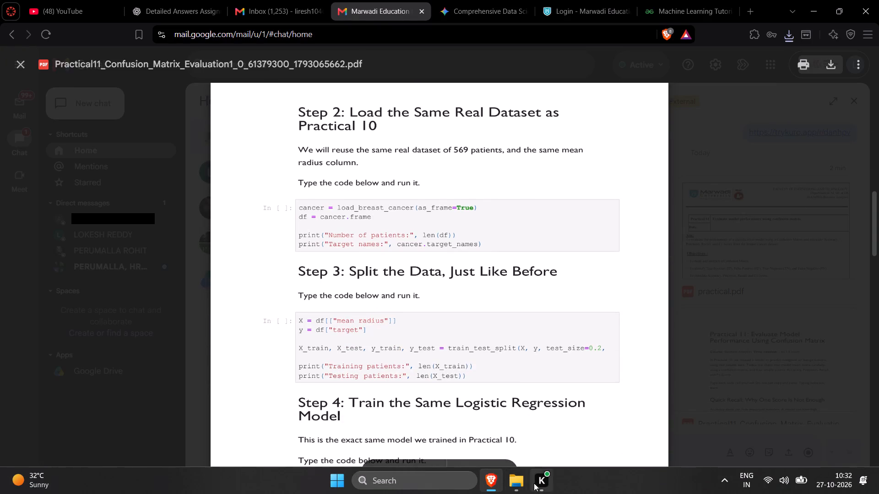
Switch to File Explorer and open the Practical11-main-ipynb(JupyTools.com) Word document from the ASSIGNMENT folder.
left_click(509, 483)
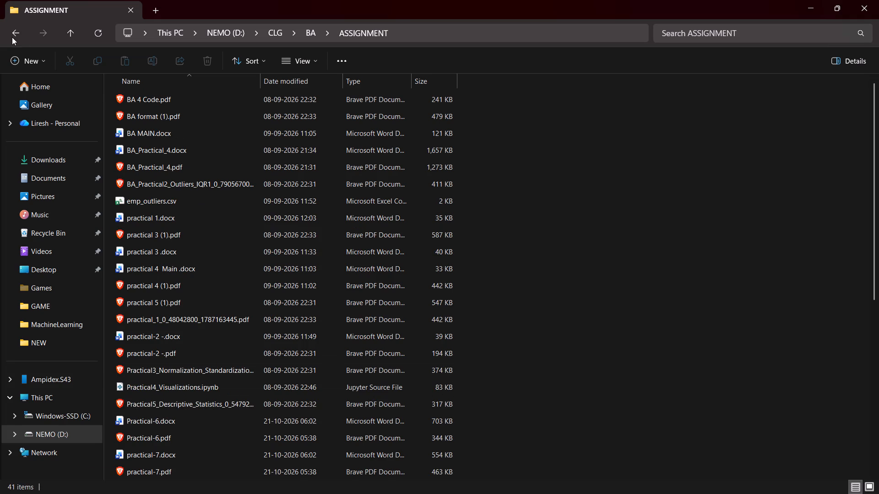
scroll(379, 304, "down", 12)
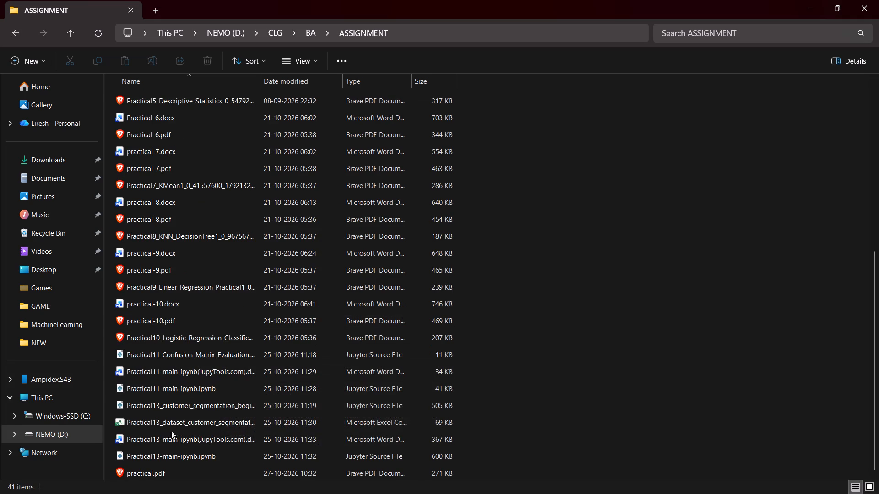
double_click(162, 374)
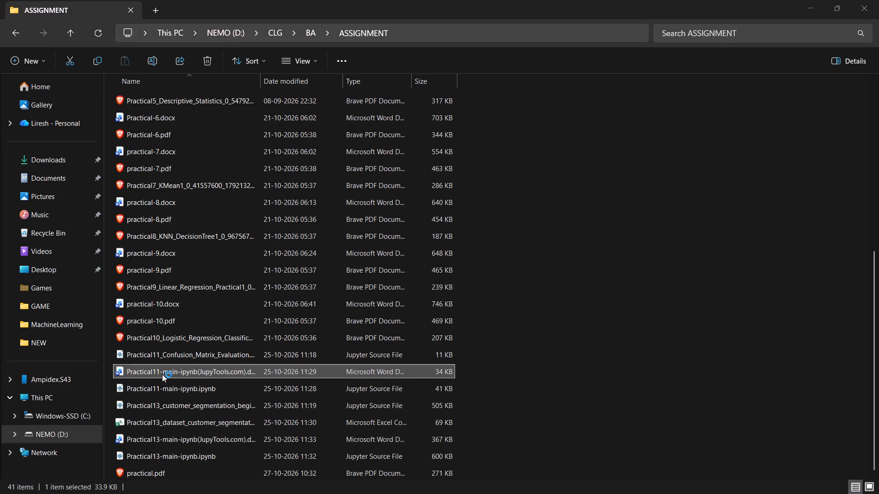
Look through the Practical11-main-ipynb(JupyTools.com).docx document and enable editing for it.
scroll(380, 358, "down", 13)
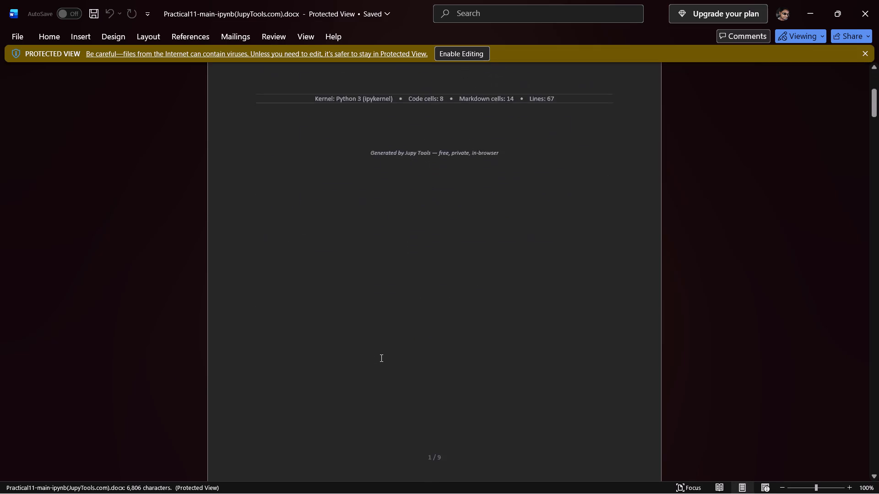
scroll(380, 358, "down", 14)
scroll(380, 358, "down", 9)
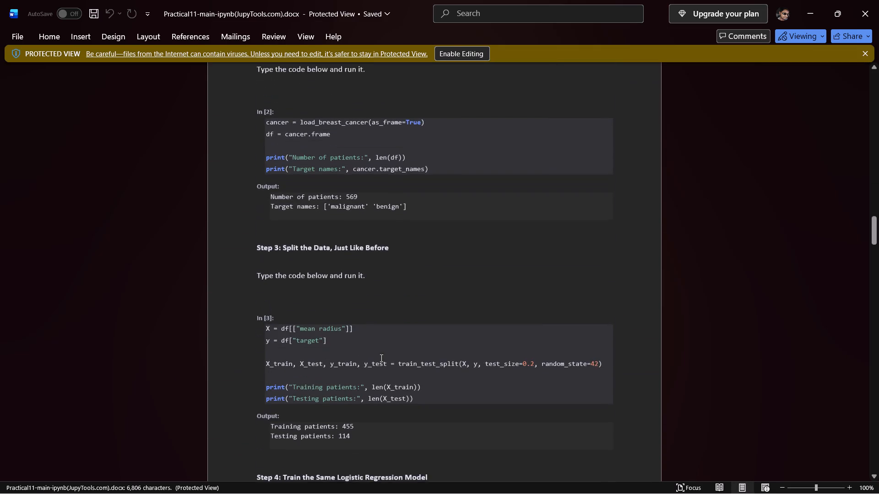
scroll(380, 358, "down", 12)
scroll(380, 358, "down", 12)
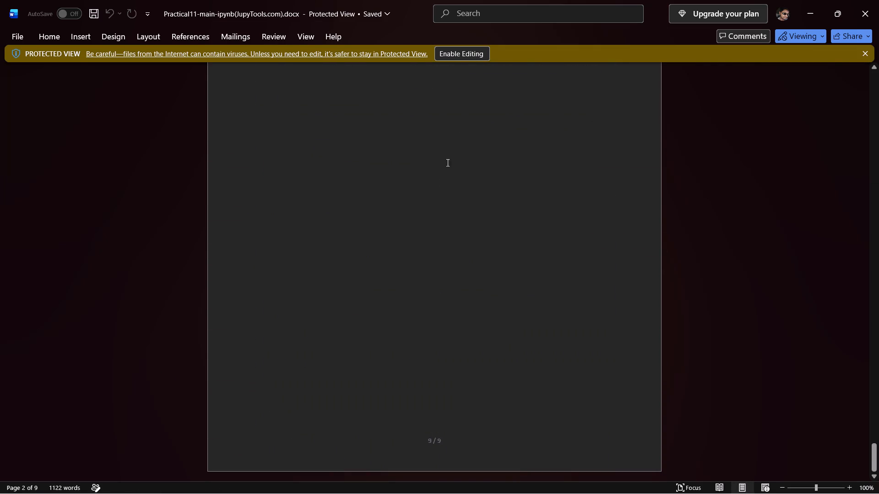
left_click(478, 53)
left_click(466, 279)
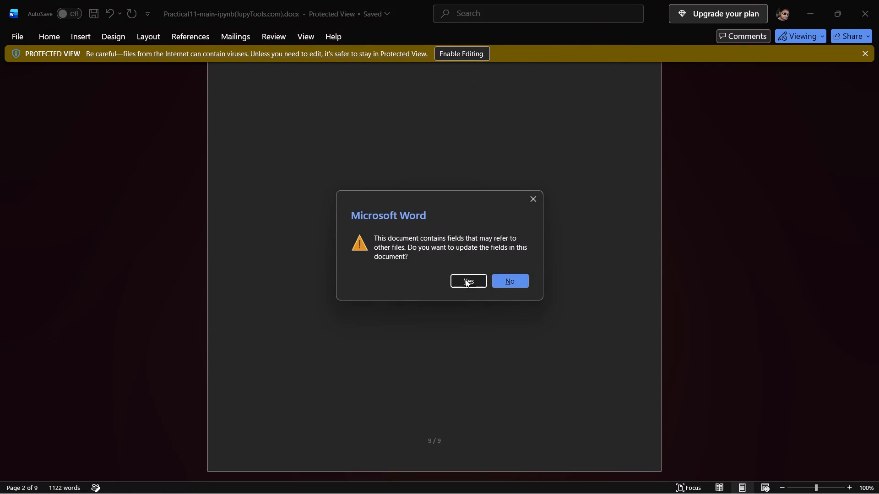
Review the code steps and outputs in the Practical 11 Word document, from importing the libraries to splitting the data.
scroll(466, 279, "up", 8)
scroll(466, 279, "down", 5)
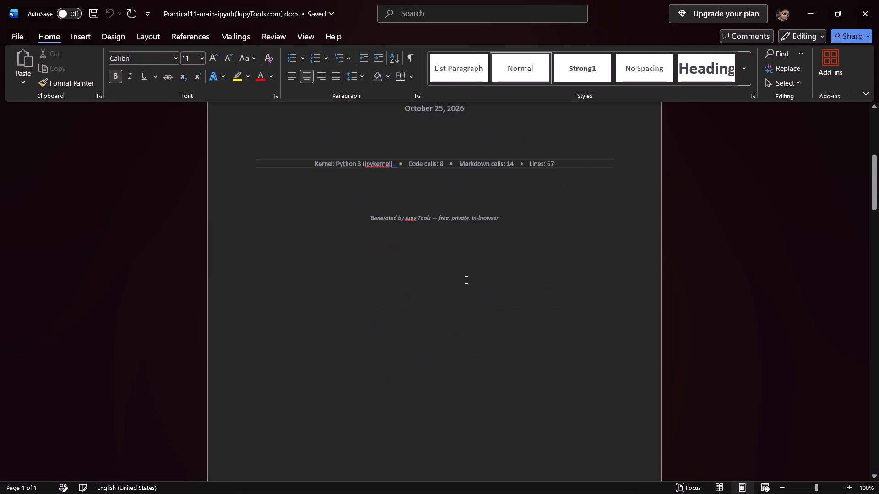
scroll(466, 279, "down", 7)
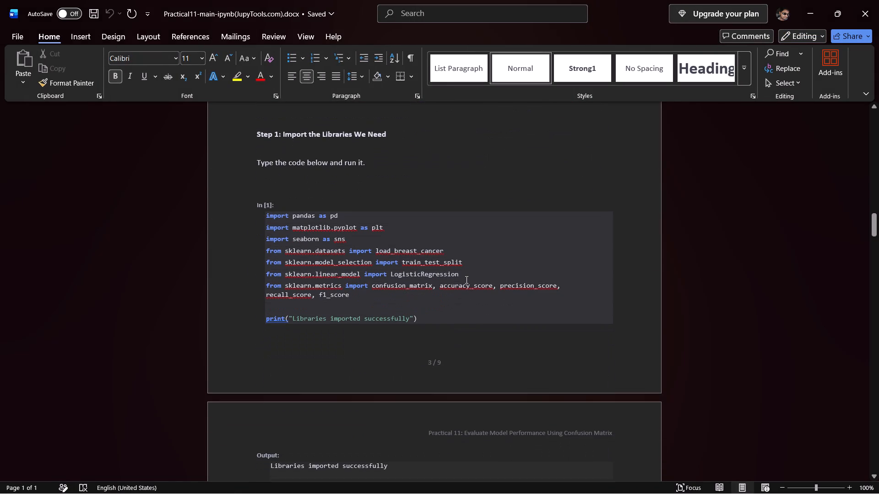
scroll(466, 279, "down", 2)
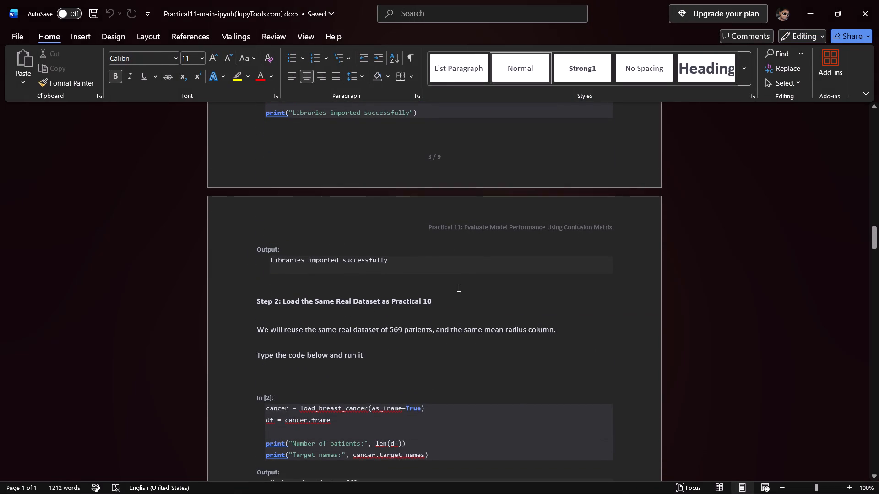
scroll(461, 288, "down", 15)
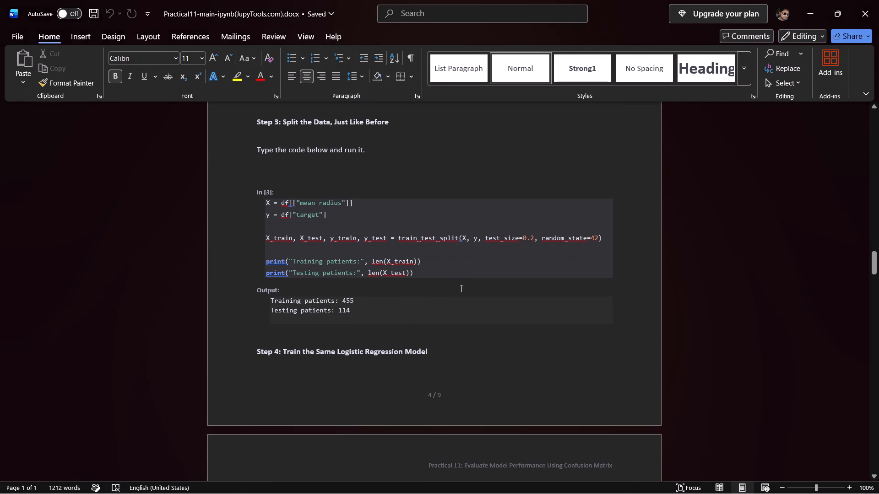
scroll(461, 288, "down", 3)
scroll(461, 288, "up", 17)
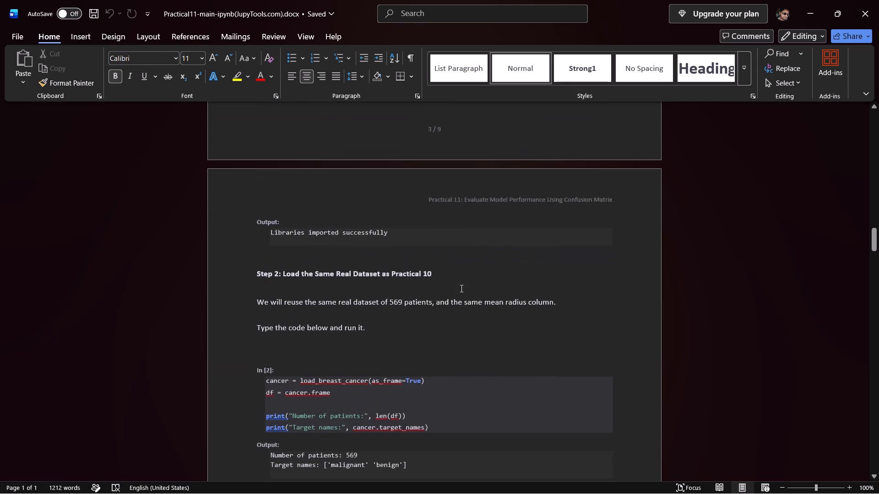
scroll(461, 288, "up", 5)
Switch to the Brave chat and download the customer segmentation practical.pdf into the ASSIGNMENT folder as practical (13).pdf.
left_click(490, 482)
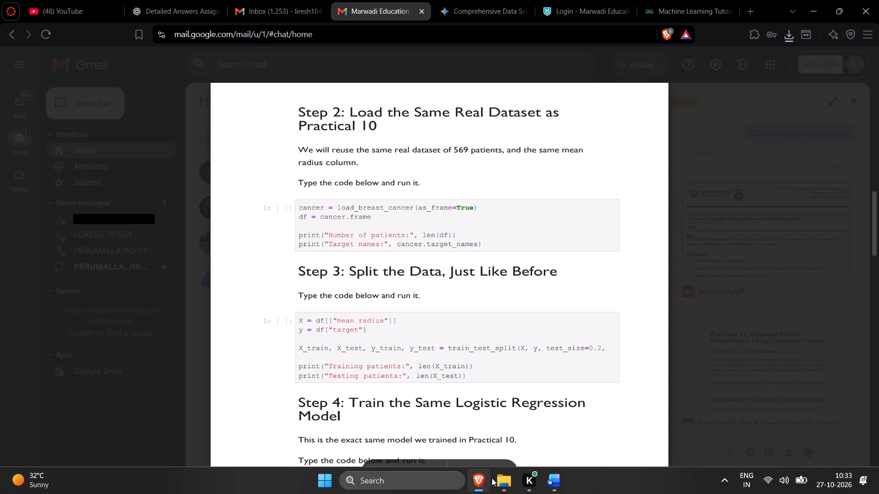
scroll(438, 299, "down", 20)
scroll(438, 299, "down", 4)
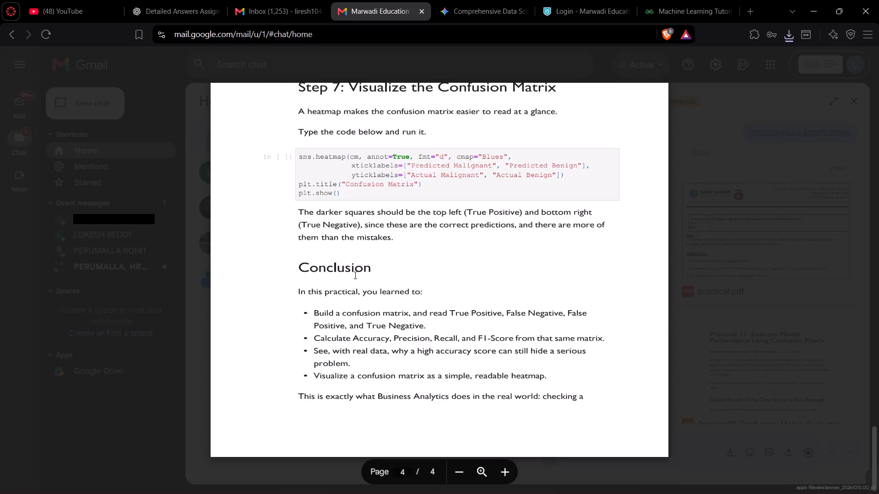
left_click(24, 64)
scroll(710, 324, "down", 2)
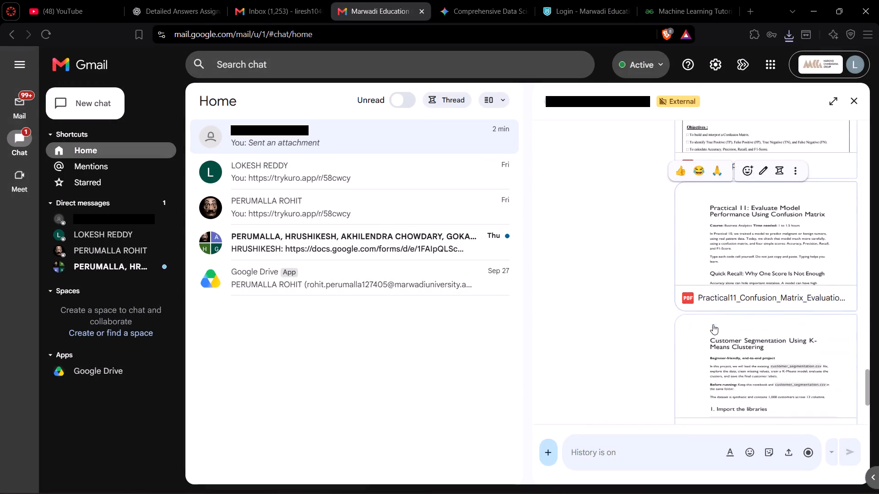
scroll(741, 322, "down", 1)
scroll(780, 305, "down", 2)
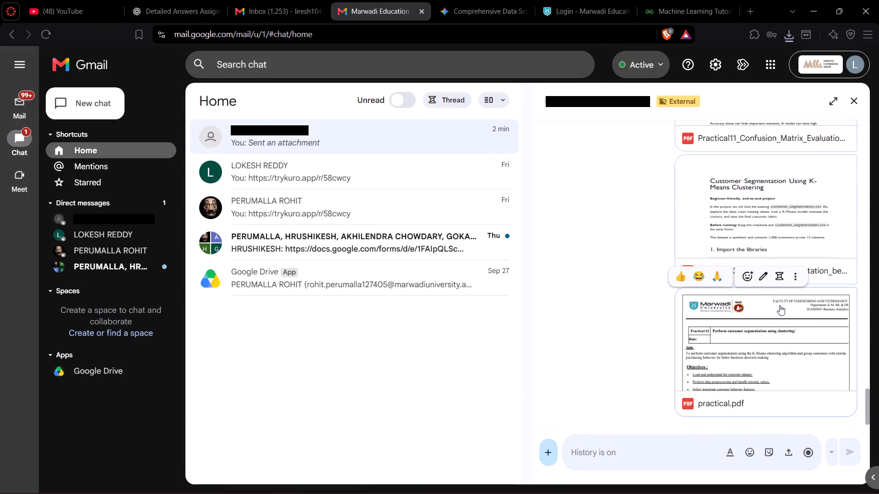
left_click(781, 334)
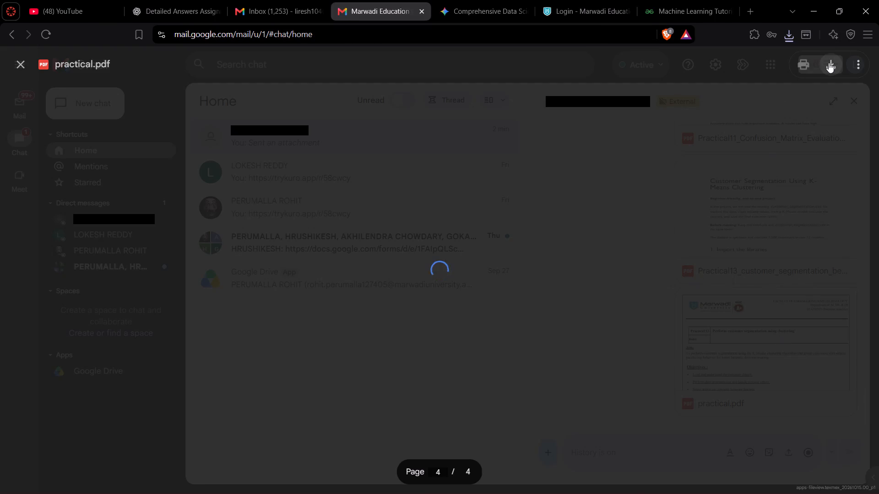
left_click(829, 63)
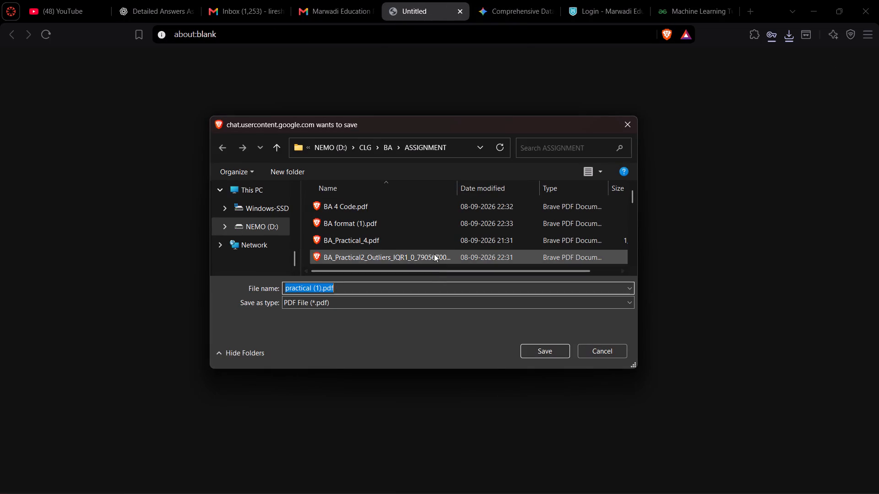
scroll(432, 253, "down", 4)
scroll(347, 268, "down", 4)
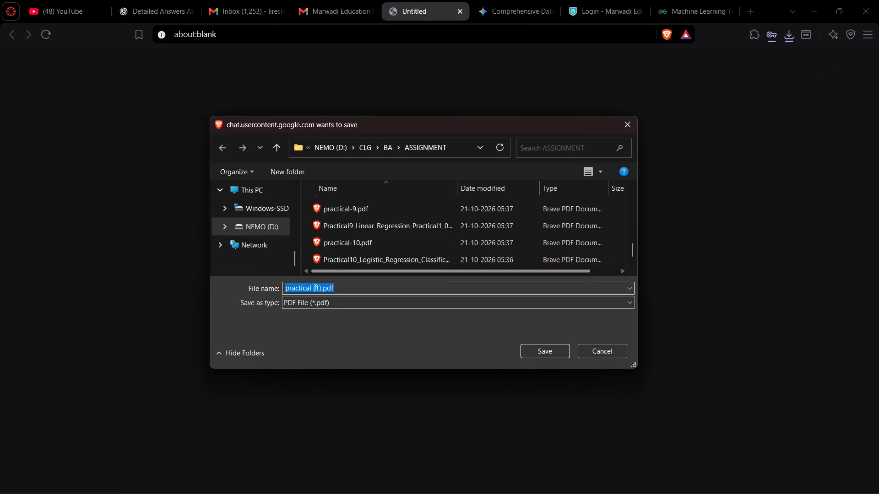
left_click(323, 287)
left_click(320, 287)
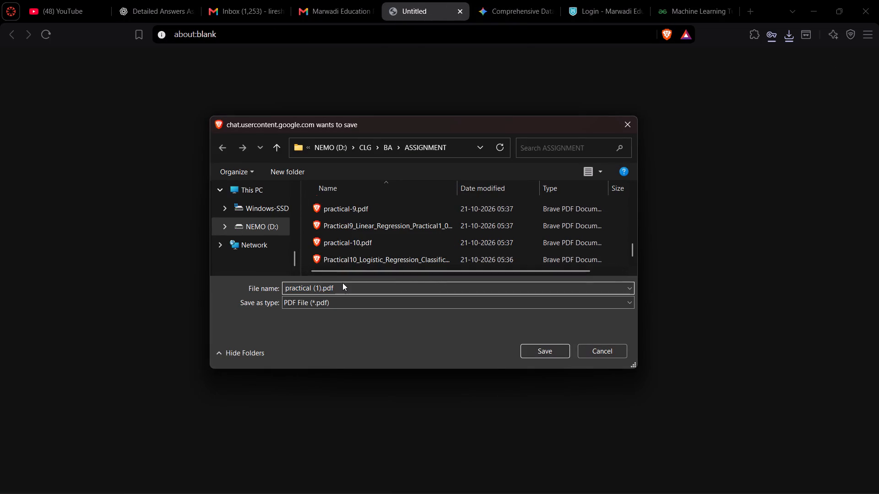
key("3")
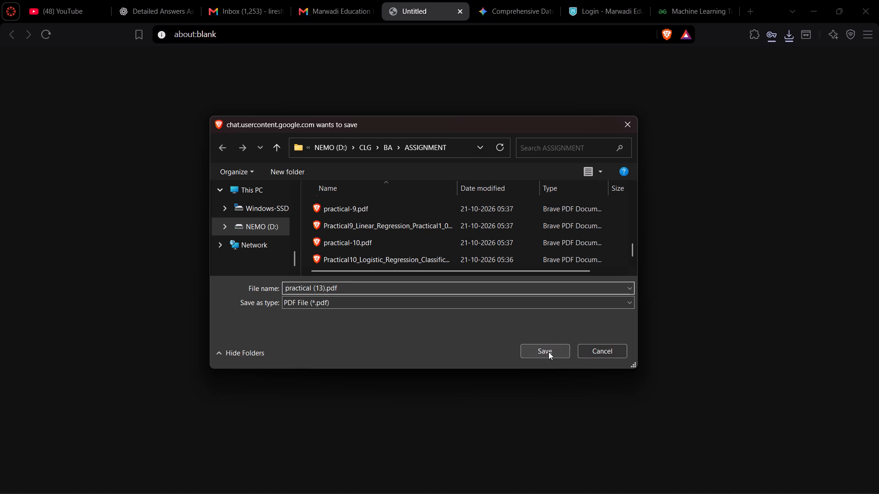
left_click(538, 353)
Skim the downloaded practical (13).pdf through its procedure and conclusion, and return to the chat home.
left_click(658, 60)
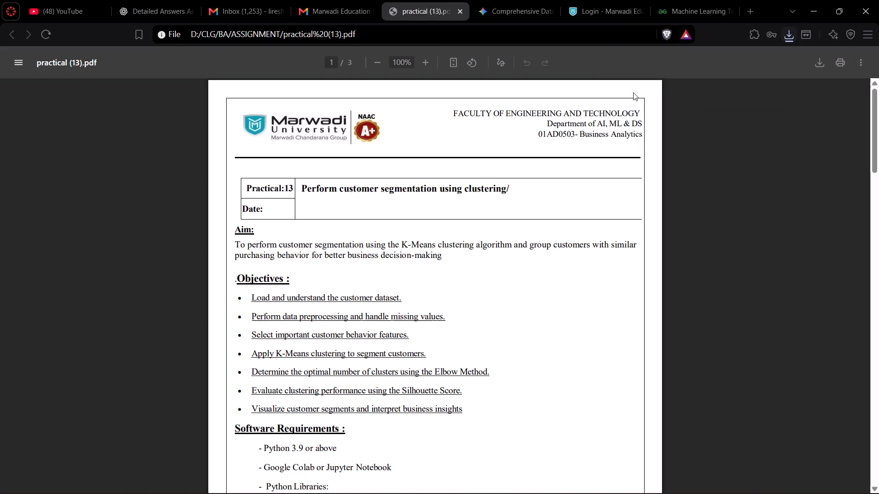
scroll(546, 257, "down", 20)
scroll(546, 257, "down", 13)
scroll(550, 255, "up", 7)
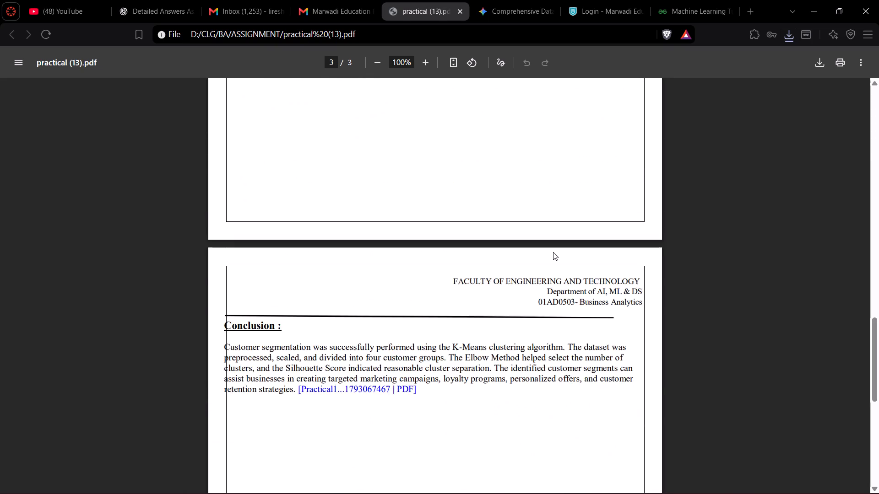
scroll(553, 252, "up", 4)
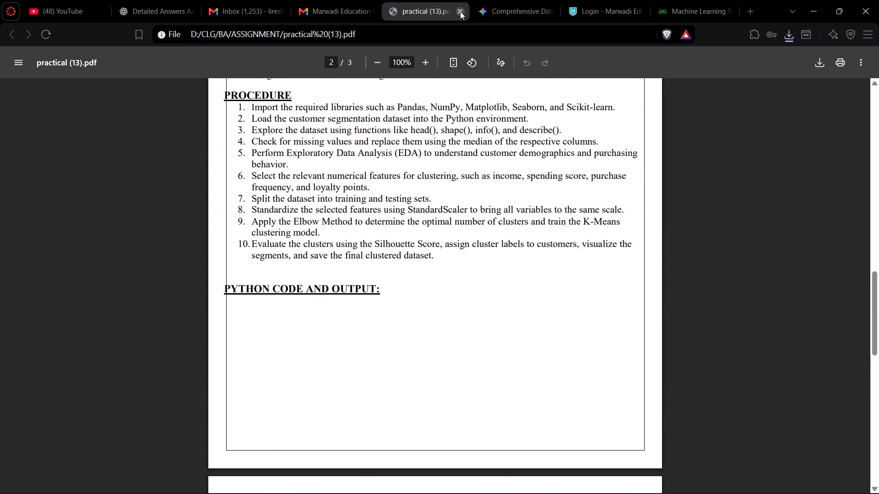
left_click(460, 11)
left_click(12, 64)
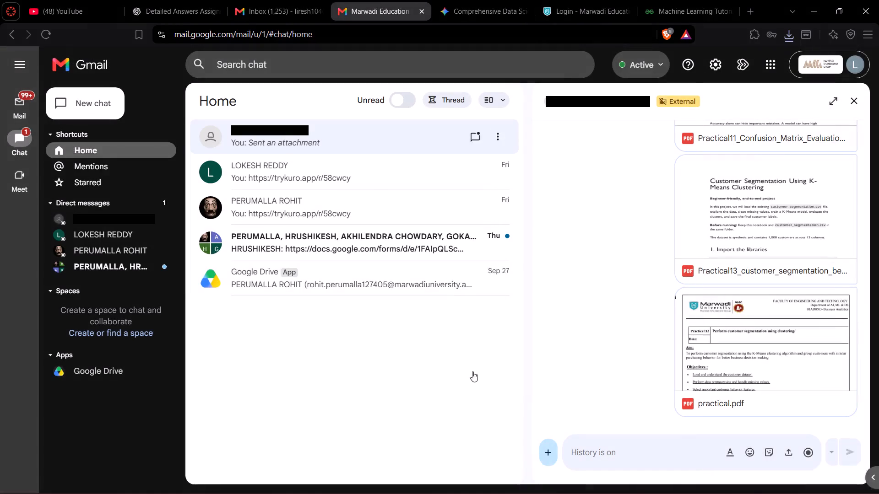
Switch to File Explorer and look through the ASSIGNMENT folder for the Practical 11 and Practical 13 files.
left_click(498, 478)
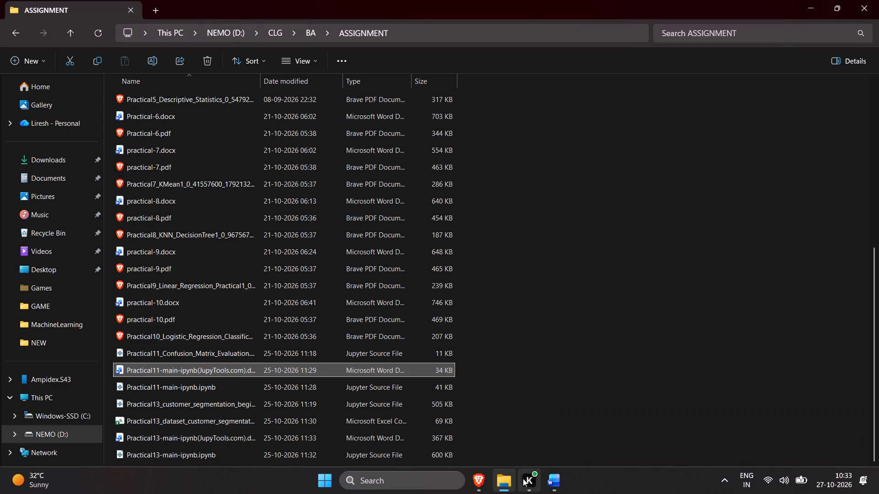
left_click_drag(527, 478, 553, 481)
left_click(507, 480)
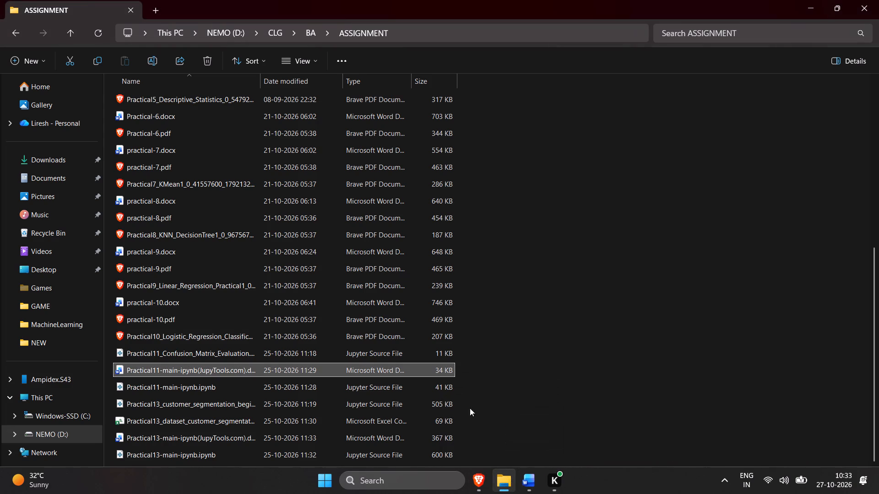
scroll(462, 402, "down", 5)
double_click(100, 35)
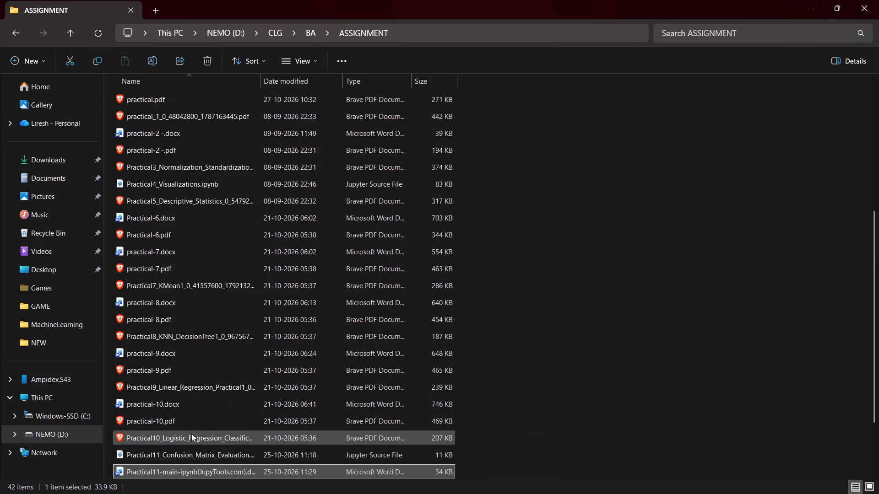
scroll(191, 434, "down", 7)
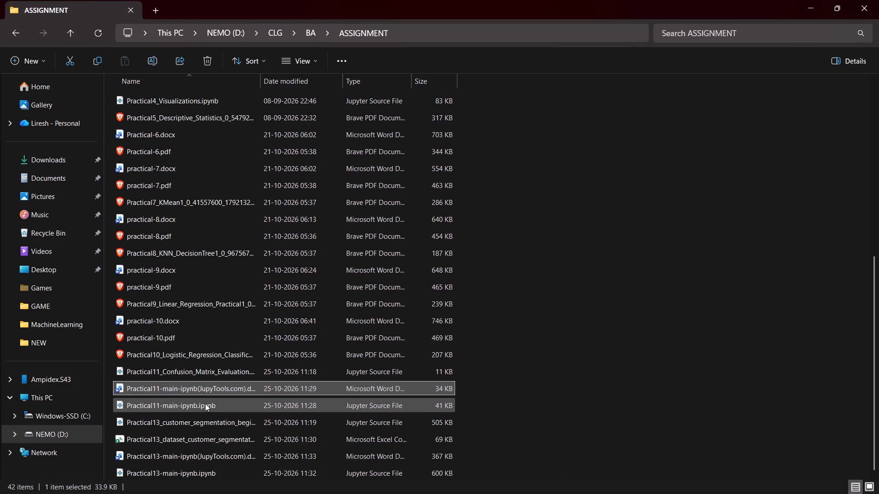
scroll(205, 403, "up", 12)
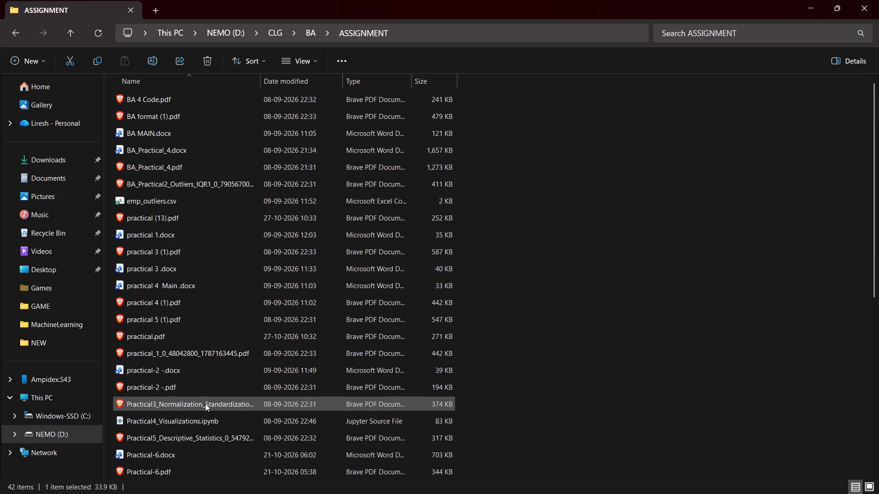
scroll(205, 403, "down", 9)
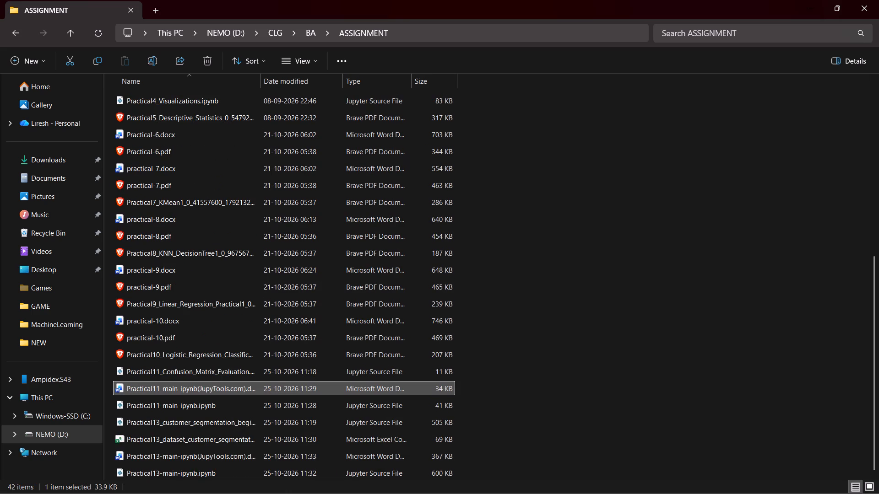
Switch to Brave and open practical.pdf from the recent download history.
left_click(468, 490)
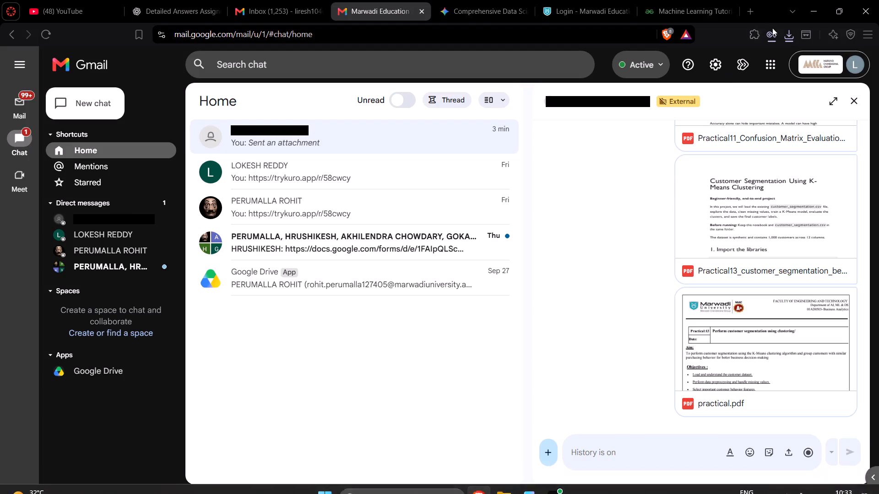
left_click(788, 33)
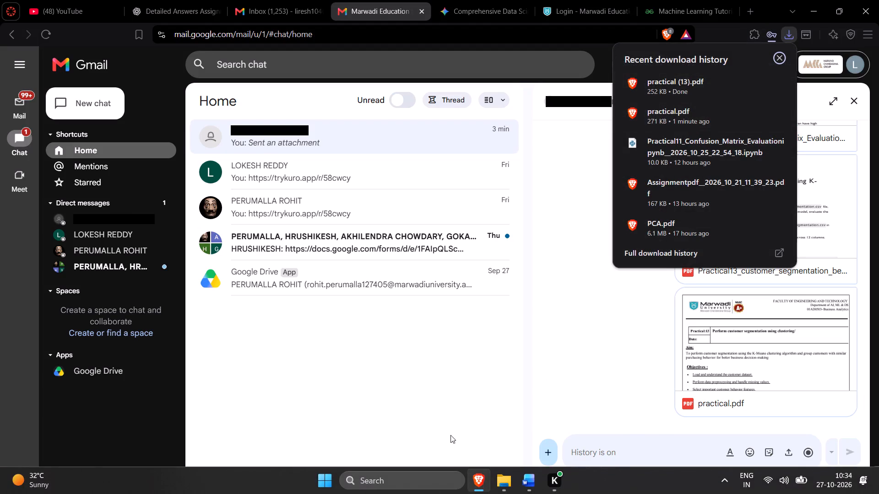
left_click(679, 117)
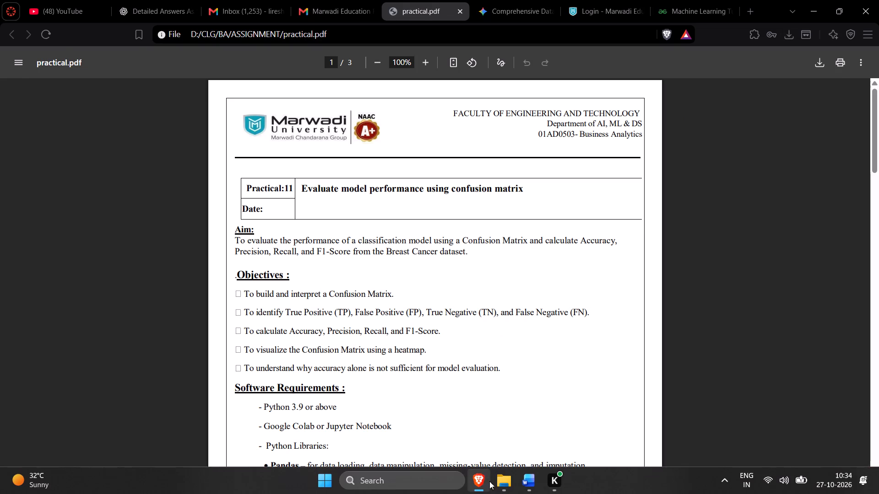
Switch back to File Explorer and open practical.pdf from the ASSIGNMENT folder.
left_click(508, 477)
scroll(309, 432, "down", 7)
scroll(312, 431, "up", 7)
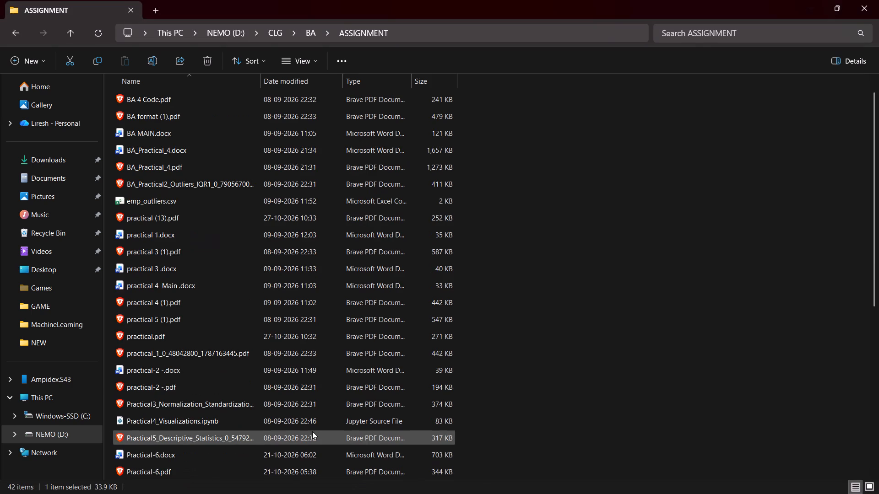
scroll(312, 431, "up", 11)
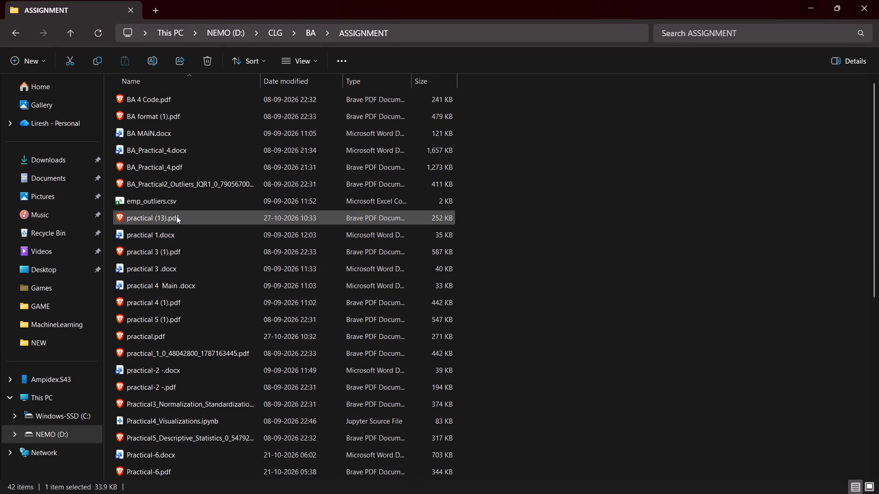
double_click(149, 333)
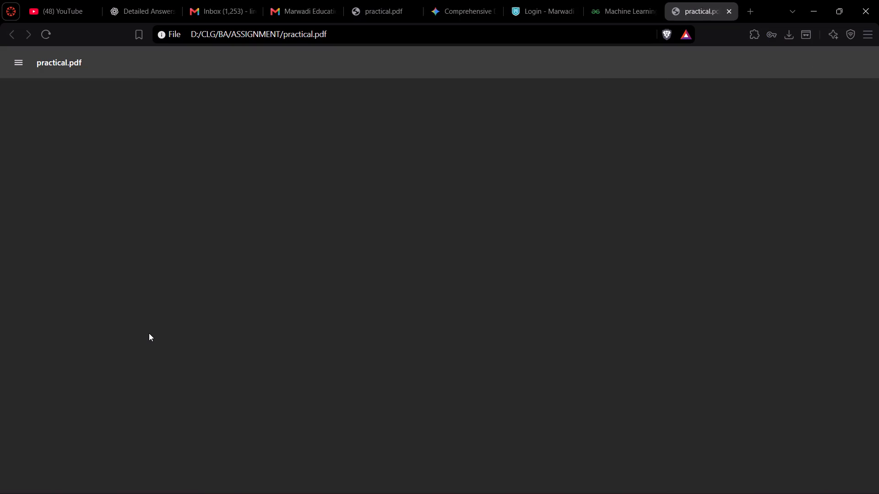
Switch to the ASSIGNMENT folder in File Explorer and rename practical.pdf as practical-11.pdf.
key("alt+Tab")
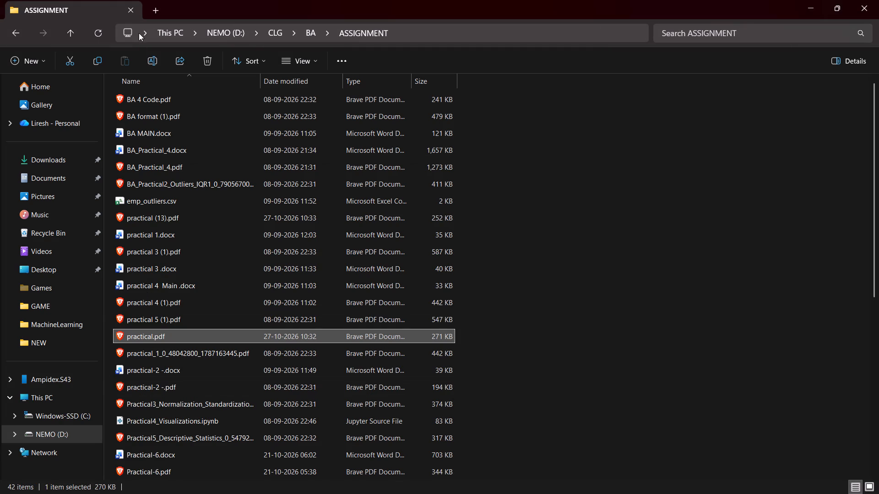
left_click(158, 53)
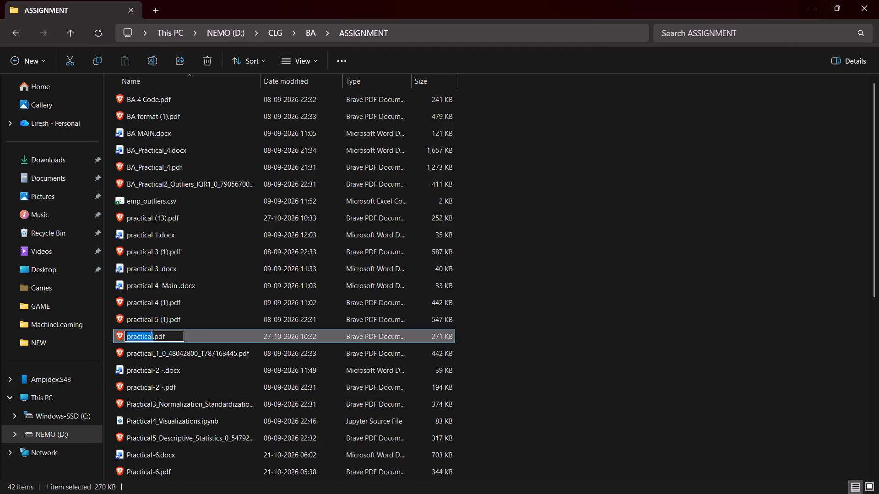
left_click(152, 337)
key("Right")
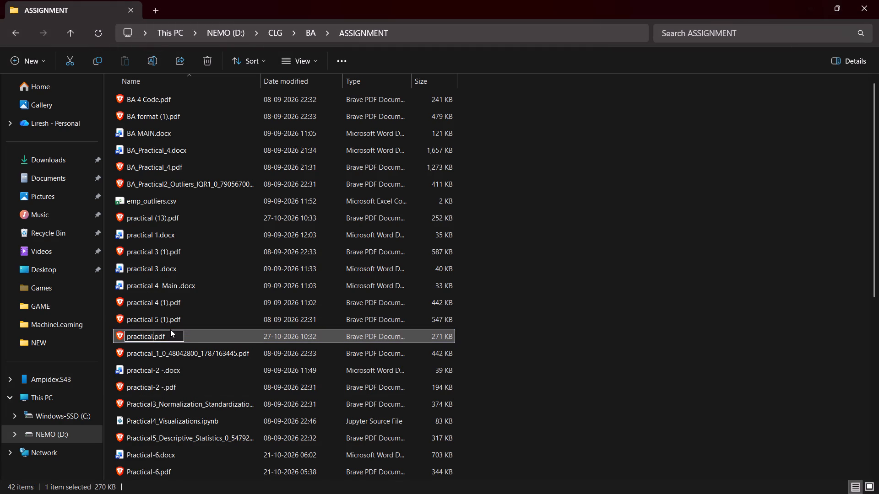
type("-11")
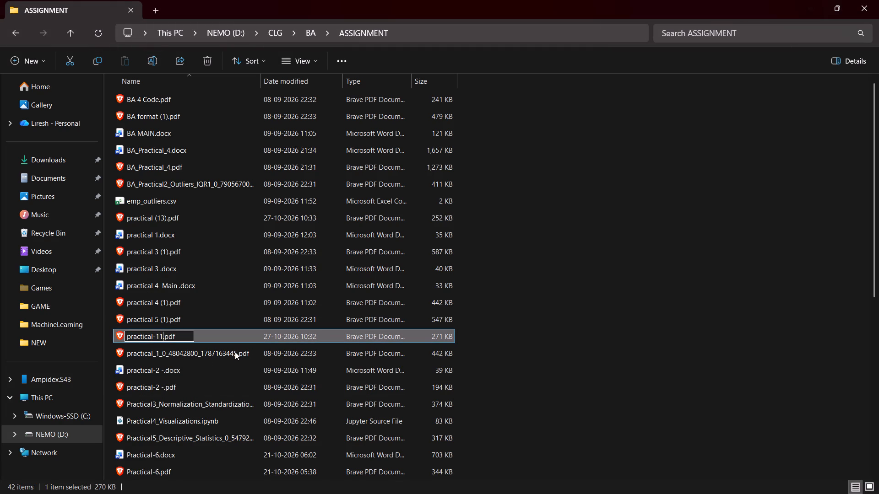
key("Return")
Rename the file practical (13).pdf as practical-13.pdf.
left_click(179, 217)
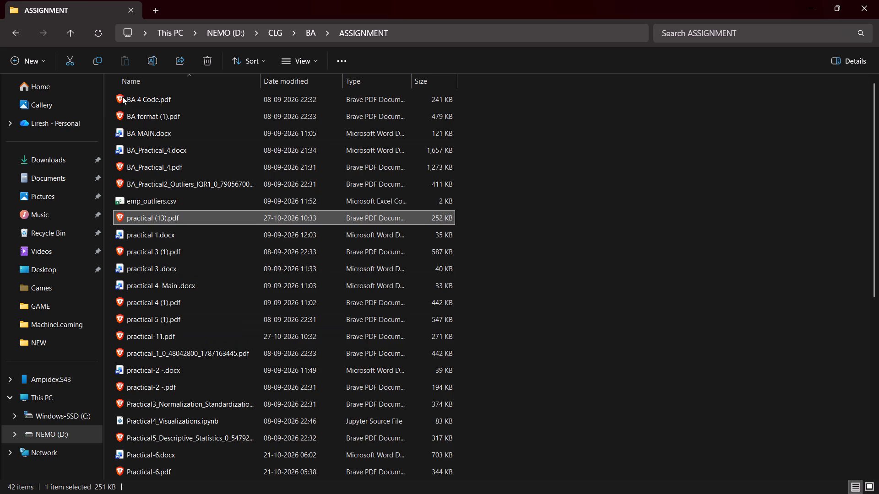
left_click(148, 60)
left_click(167, 219)
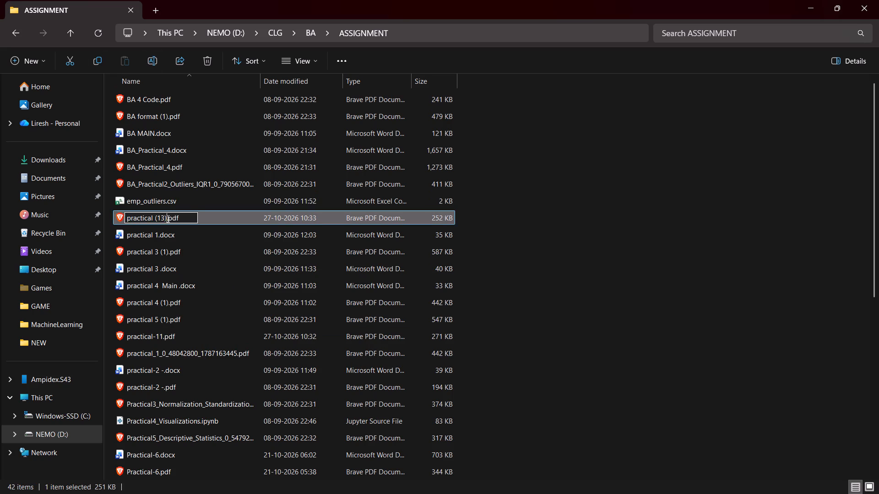
key("BackSpace")
key("Left")
key("Left")
key("BackSpace")
key("BackSpace")
key("minus")
key("Return")
Refresh the ASSIGNMENT folder so its file list is re-sorted, leaving no file selected.
triple_click(101, 38)
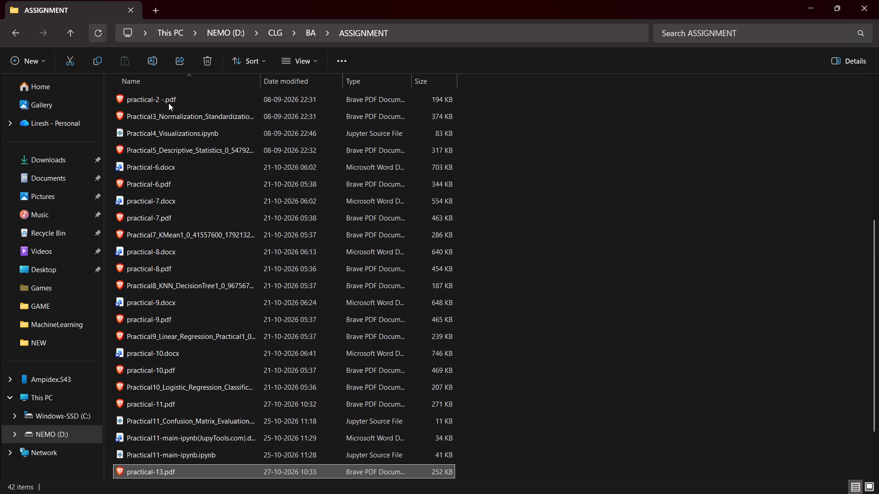
scroll(282, 240, "down", 7)
left_click(635, 382)
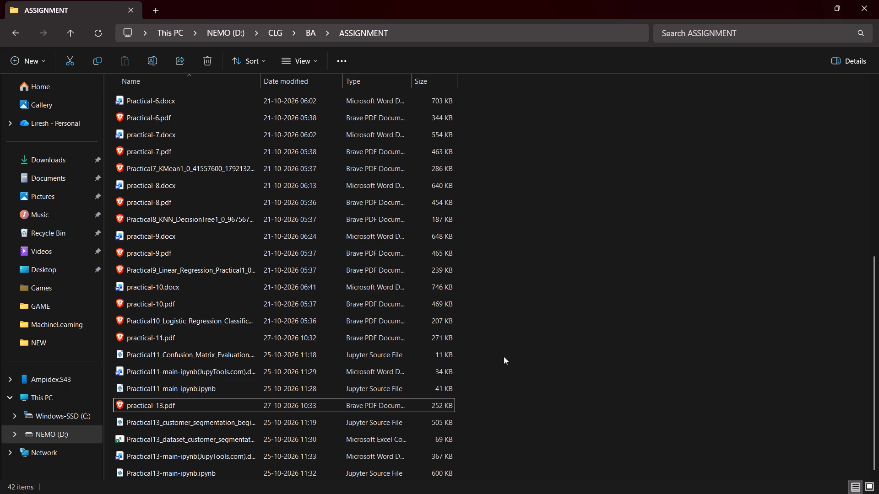
Switch to the Brave browser and open the iLovePDF PDF to Word converter in a new tab.
left_click(487, 483)
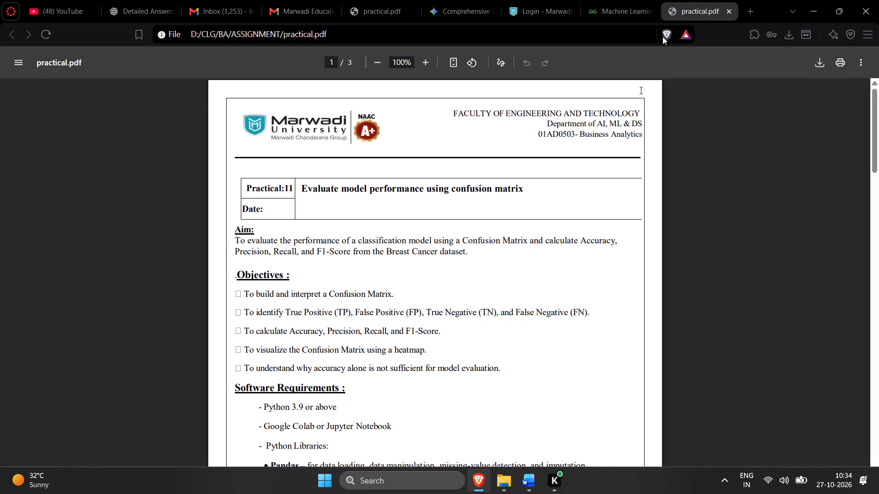
left_click(751, 11)
key("i")
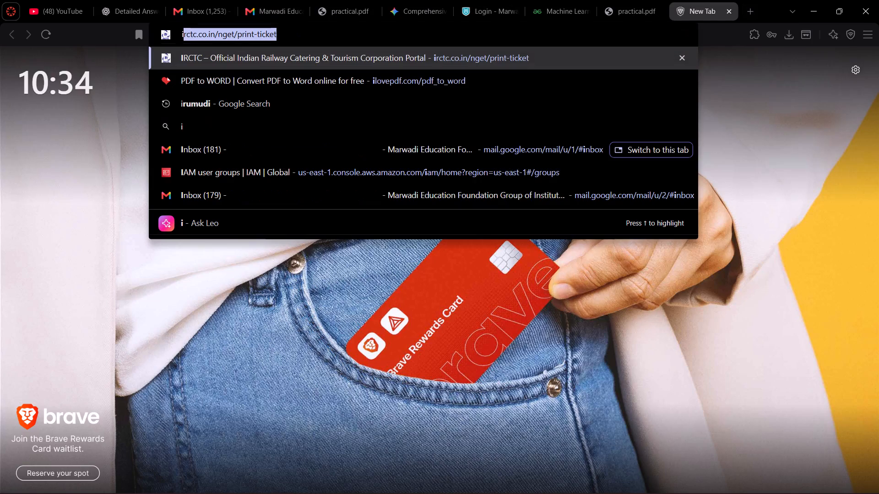
type("love")
key("Return")
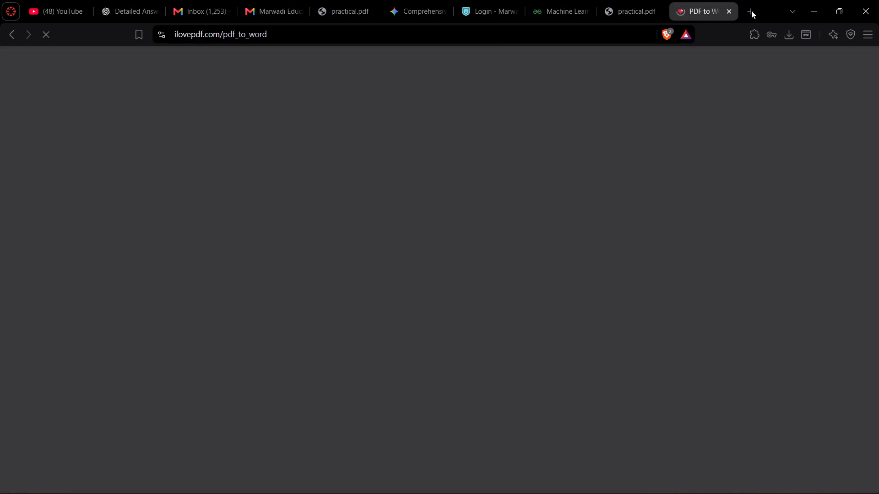
Open practical-11.pdf from the ASSIGNMENT folder and examine its theory, Python and output, and conclusion sections.
key("alt+Tab")
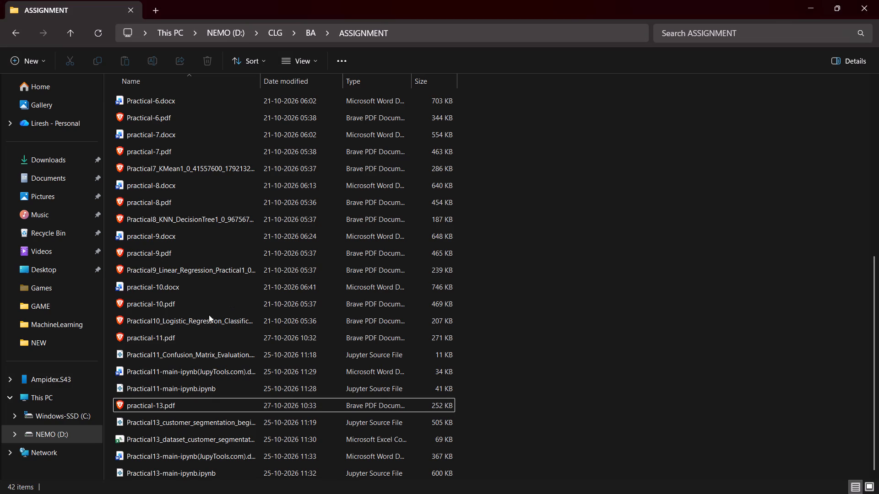
left_click(190, 338)
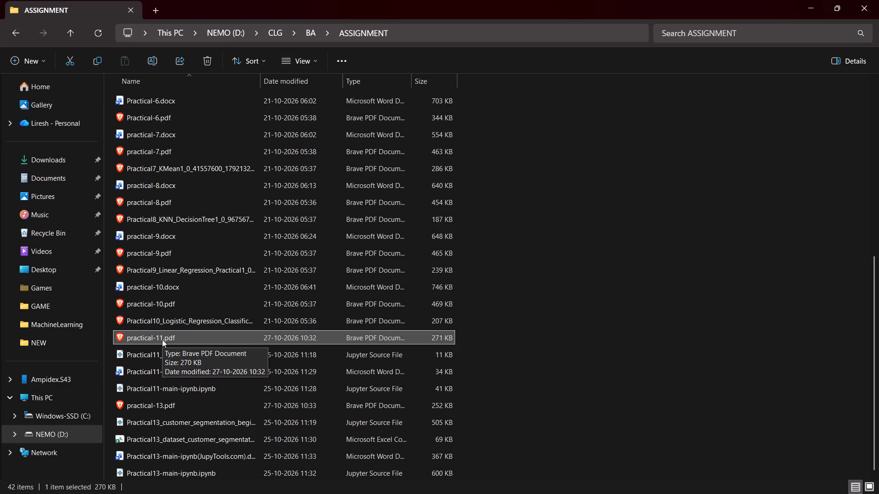
double_click(162, 339)
scroll(357, 354, "down", 8)
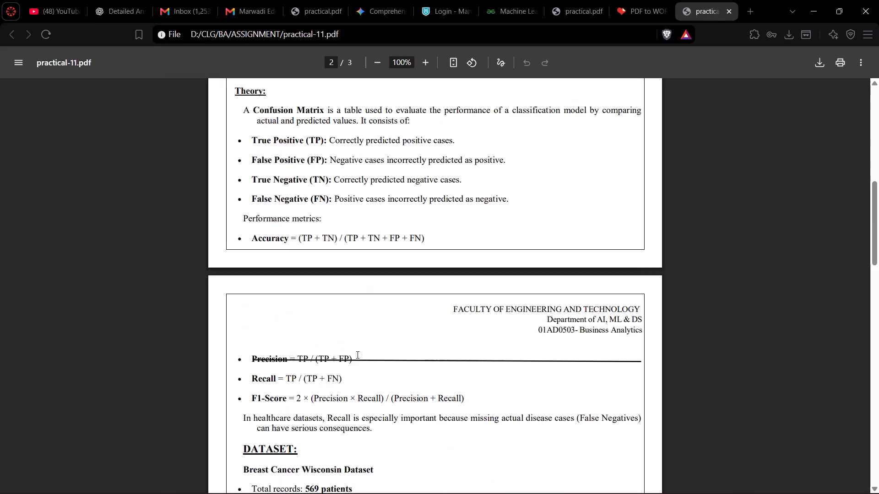
scroll(357, 354, "down", 12)
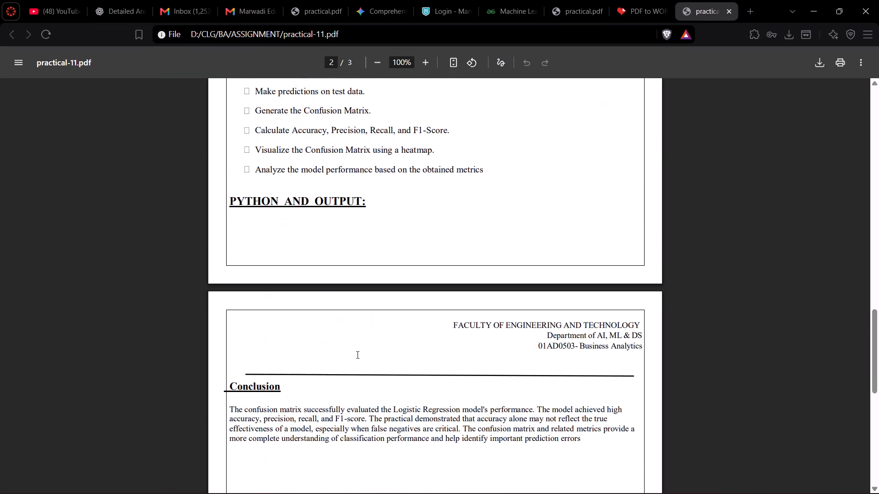
scroll(357, 354, "down", 2)
scroll(357, 354, "up", 16)
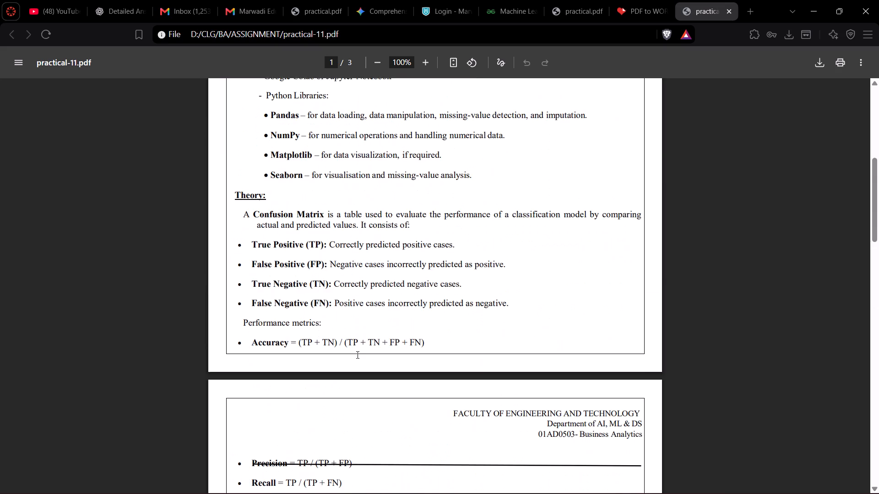
scroll(357, 354, "down", 4)
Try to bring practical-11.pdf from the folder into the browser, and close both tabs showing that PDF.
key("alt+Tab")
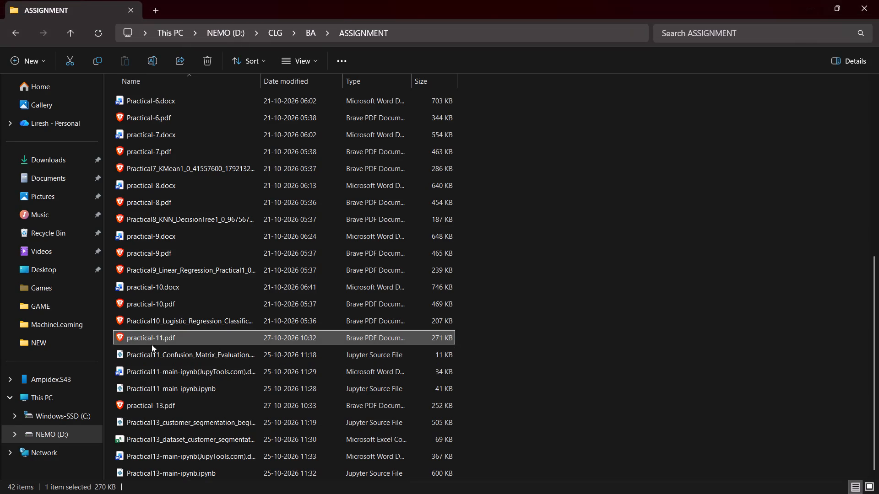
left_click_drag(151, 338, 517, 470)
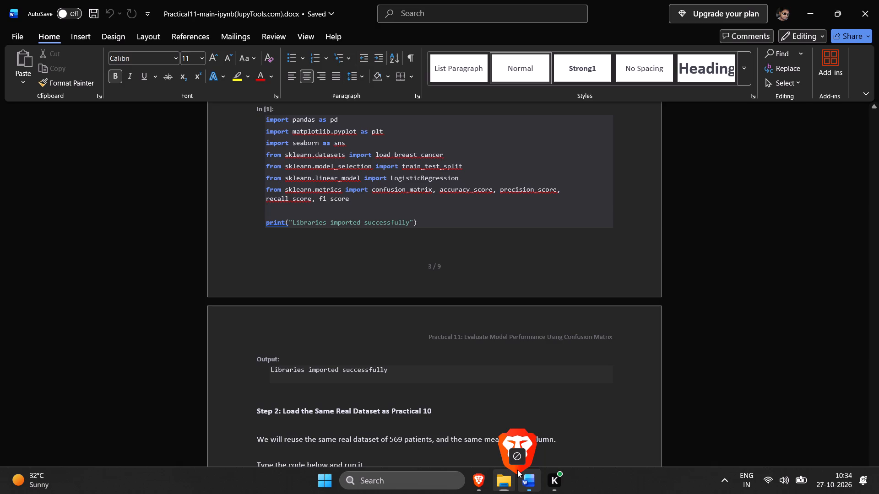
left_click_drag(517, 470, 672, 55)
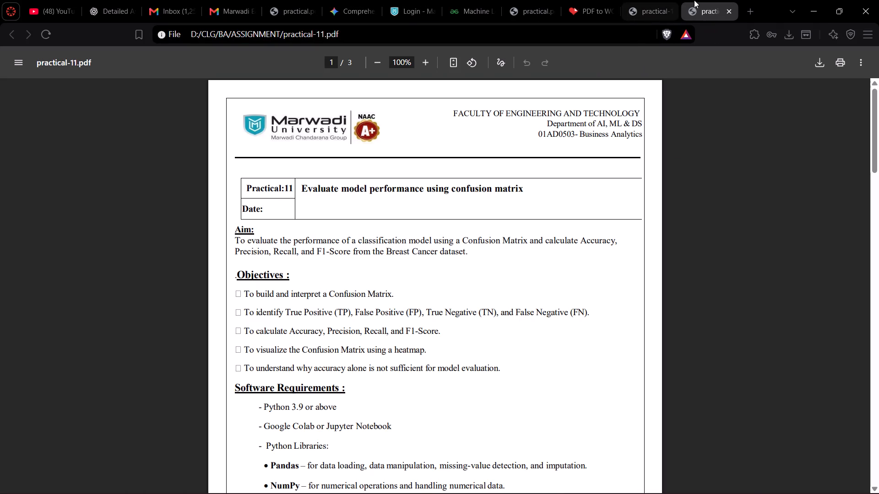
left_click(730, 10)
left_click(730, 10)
Upload practical-11.pdf from the ASSIGNMENT folder to the iLovePDF converter and start its conversion to Word.
key("alt+Tab")
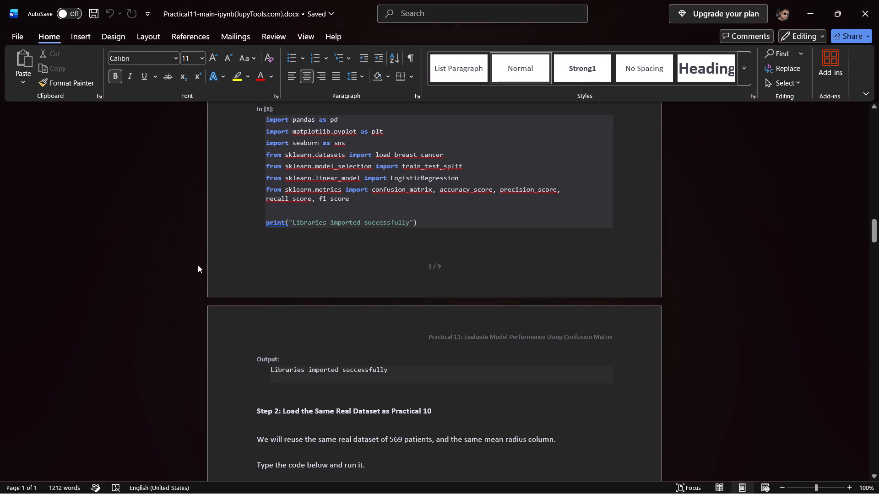
key("alt+Tab")
left_click(504, 484)
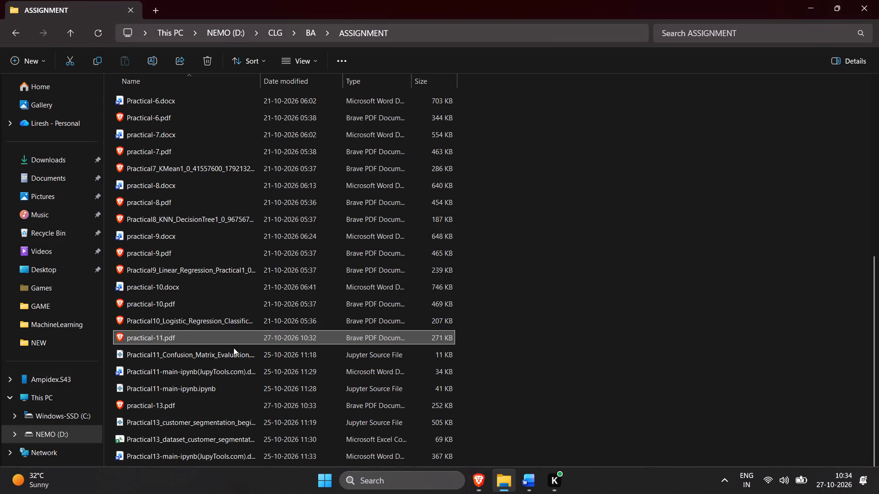
left_click_drag(135, 337, 476, 475)
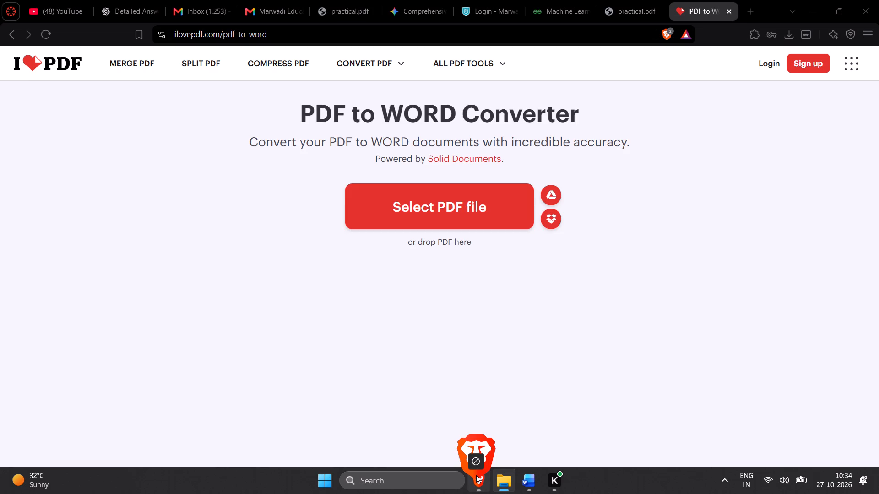
left_click_drag(476, 475, 451, 179)
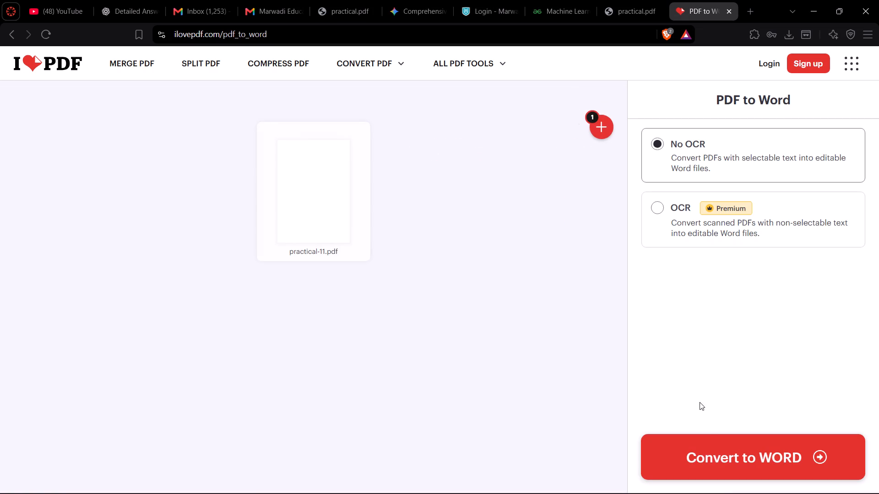
left_click(707, 436)
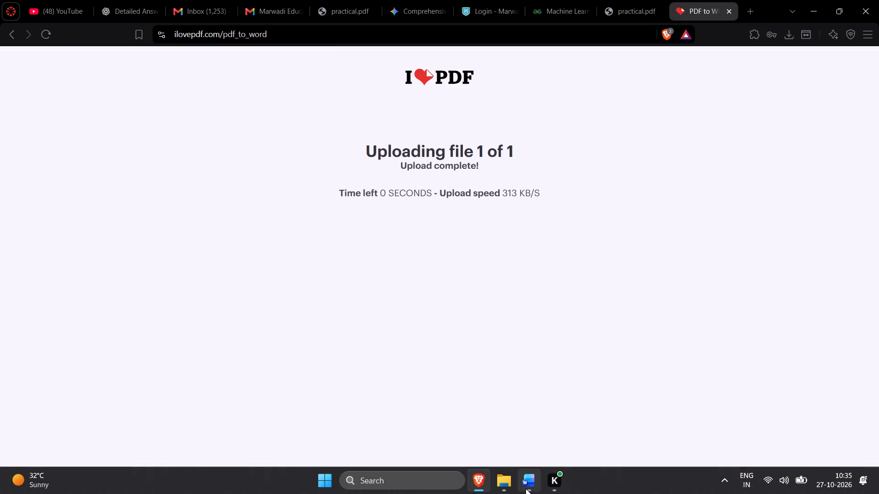
In Word, add a 1 pt box page border to the whole Practical11-main-ipynb notebook document.
left_click(526, 489)
scroll(423, 406, "up", 20)
scroll(423, 406, "up", 11)
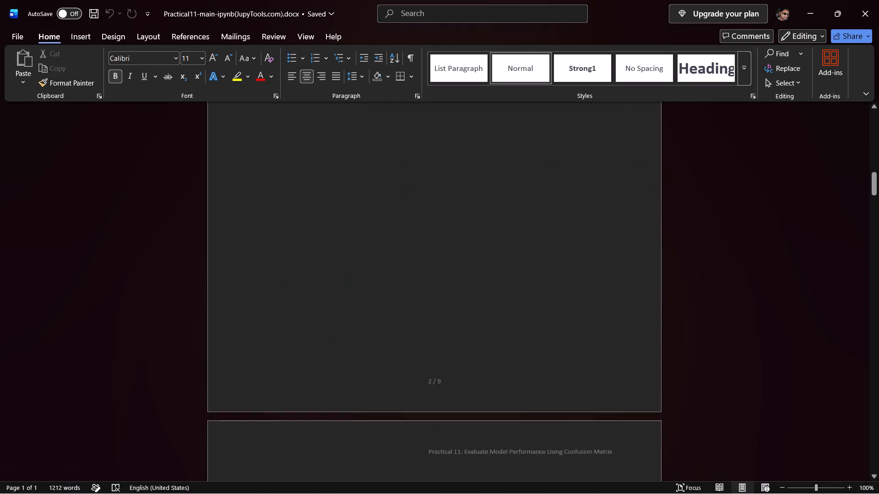
scroll(441, 402, "up", 3)
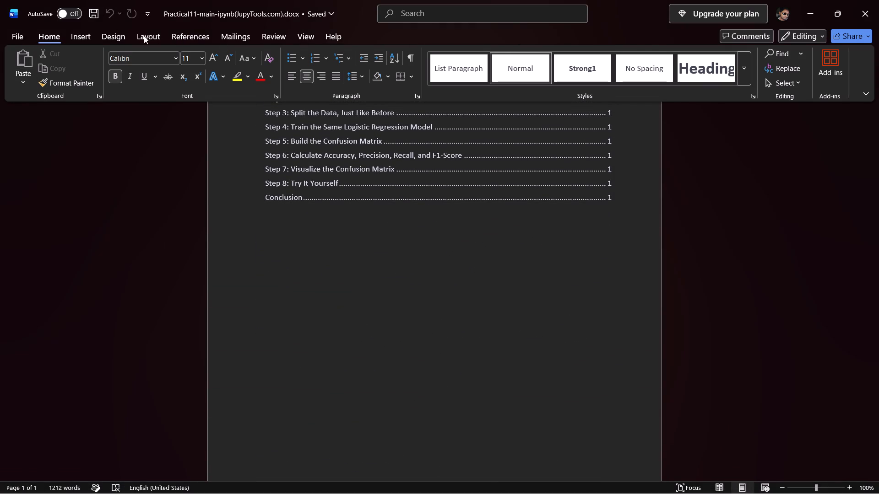
left_click(126, 36)
left_click(813, 54)
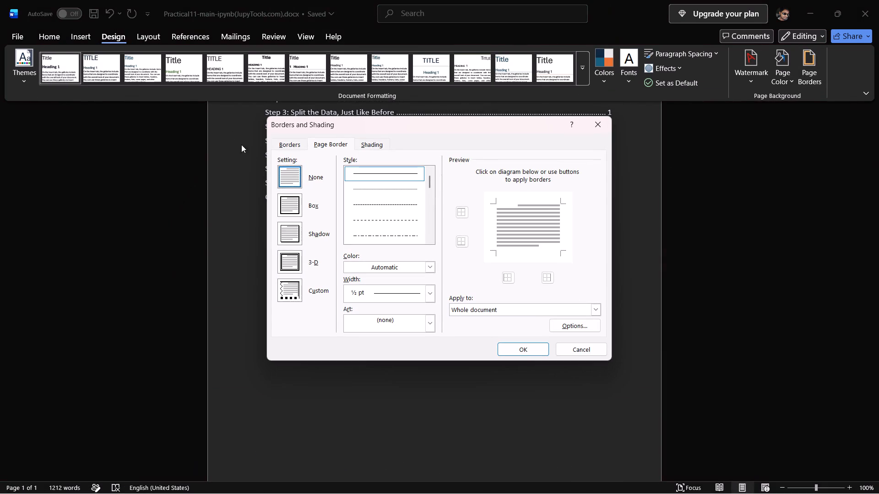
left_click(289, 209)
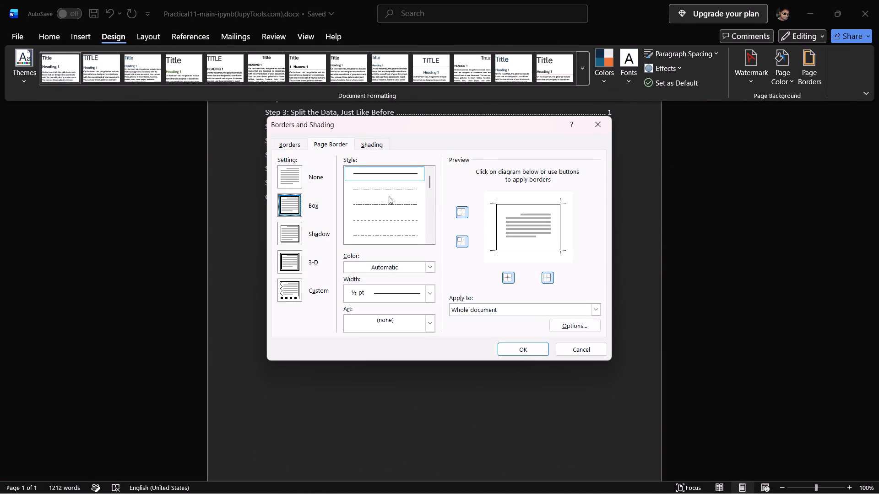
left_click(404, 287)
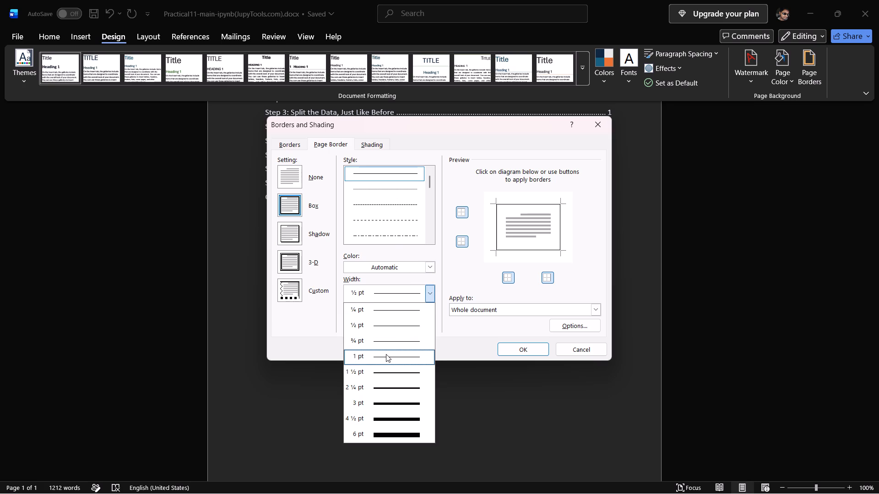
left_click(386, 354)
left_click(524, 348)
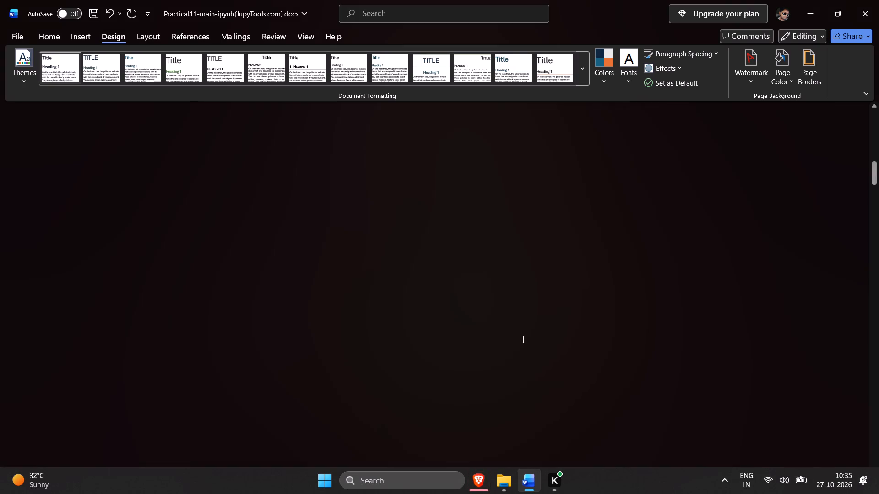
Switch back to Brave and save the converted practical-11.docx in the ASSIGNMENT folder.
left_click(483, 483)
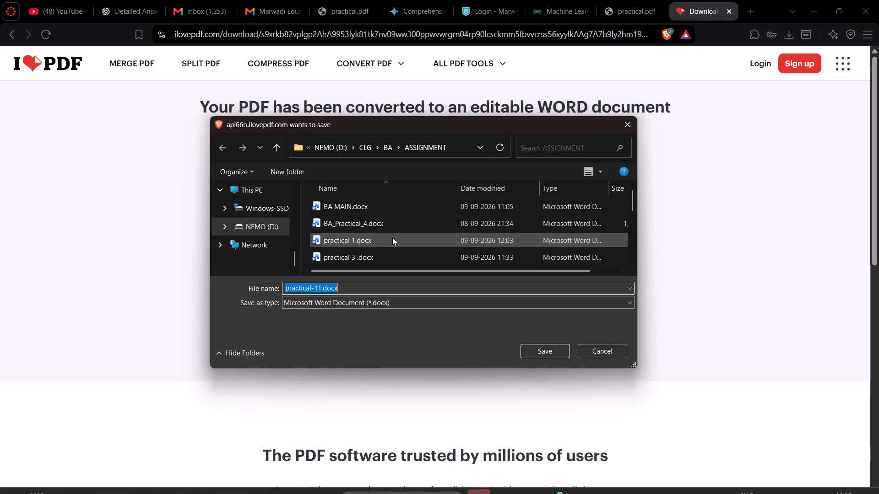
scroll(392, 219, "down", 6)
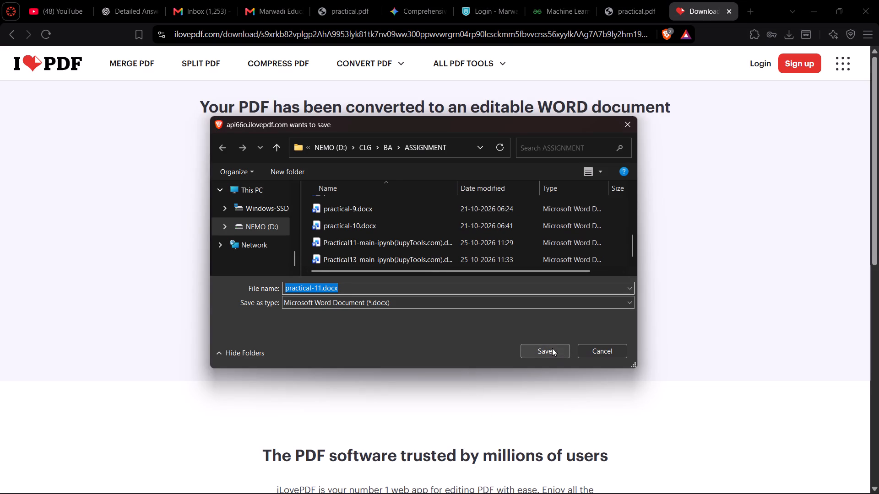
left_click(552, 348)
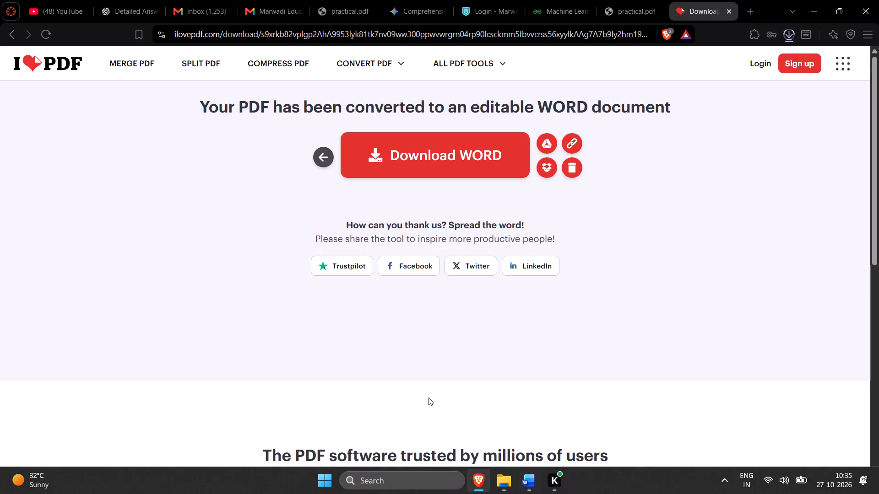
Return to the iLovePDF upload page, upload practical-13.pdf from the ASSIGNMENT folder and start its conversion to Word.
left_click(325, 148)
key("alt+Tab")
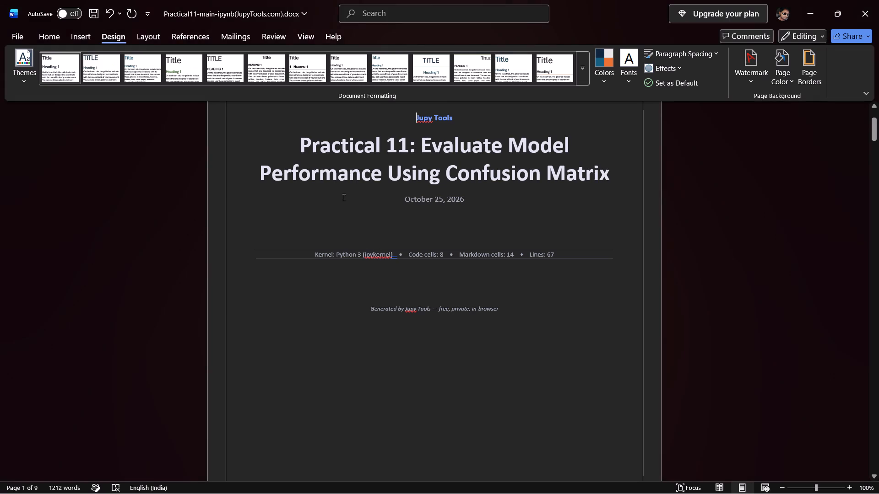
key("alt+Tab")
left_click(497, 483)
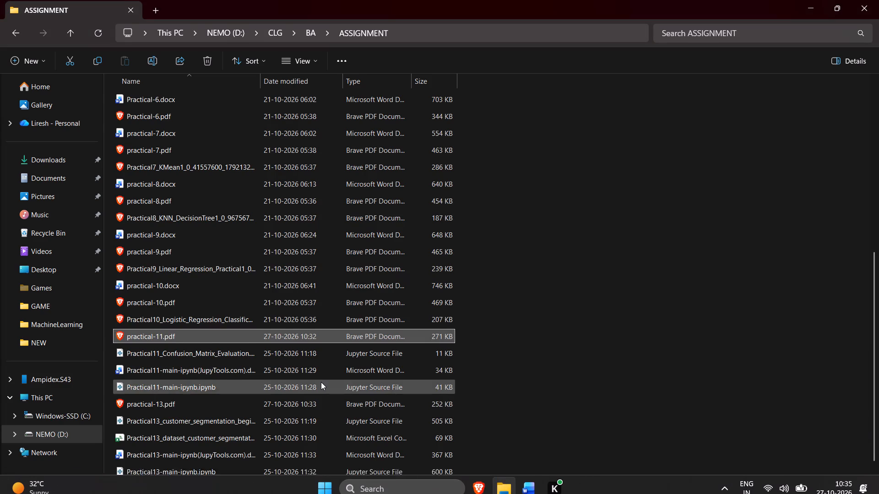
scroll(321, 382, "down", 4)
left_click_drag(174, 387, 421, 493)
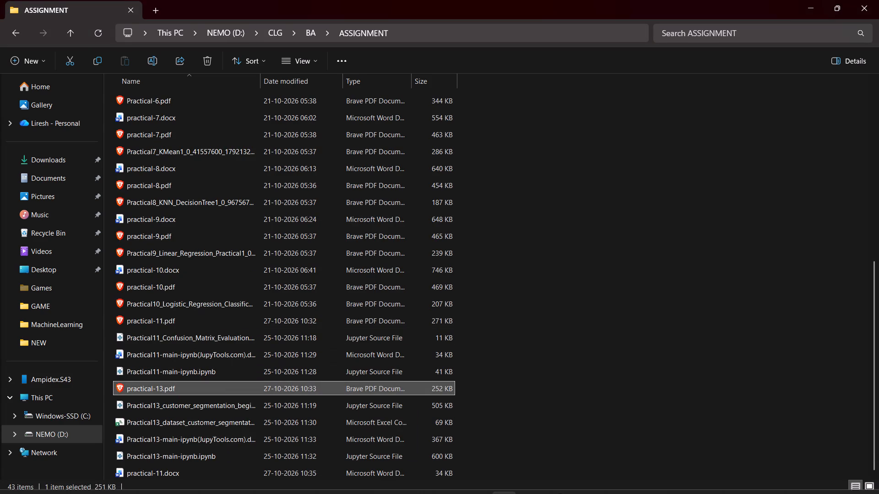
left_click_drag(421, 493, 420, 188)
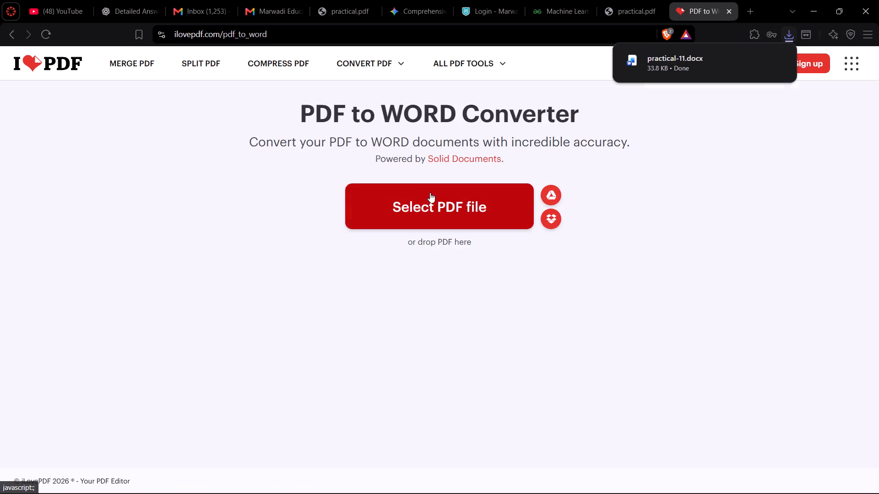
left_click(705, 443)
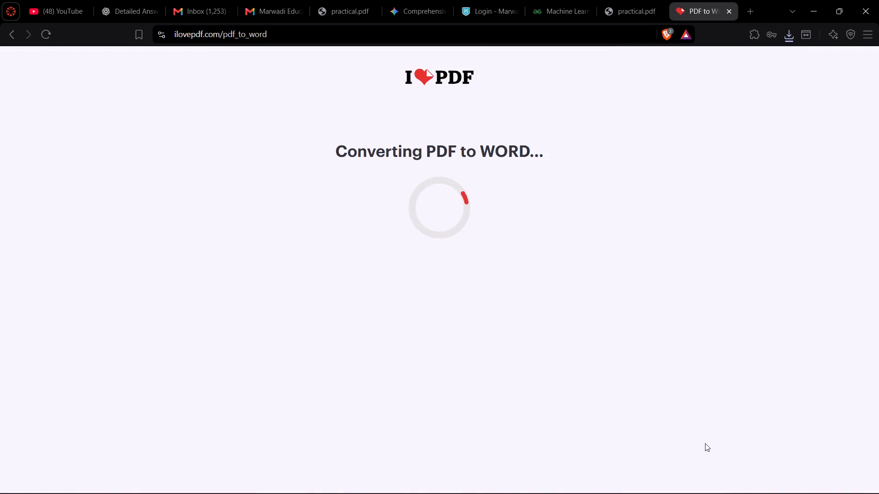
Download the converted file as practical-13.docx into the ASSIGNMENT folder.
left_click(474, 151)
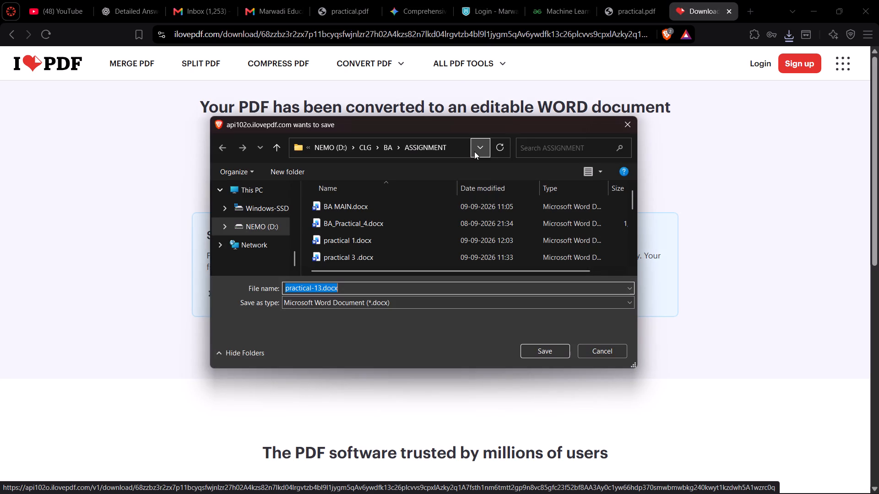
scroll(475, 213, "down", 6)
left_click(537, 359)
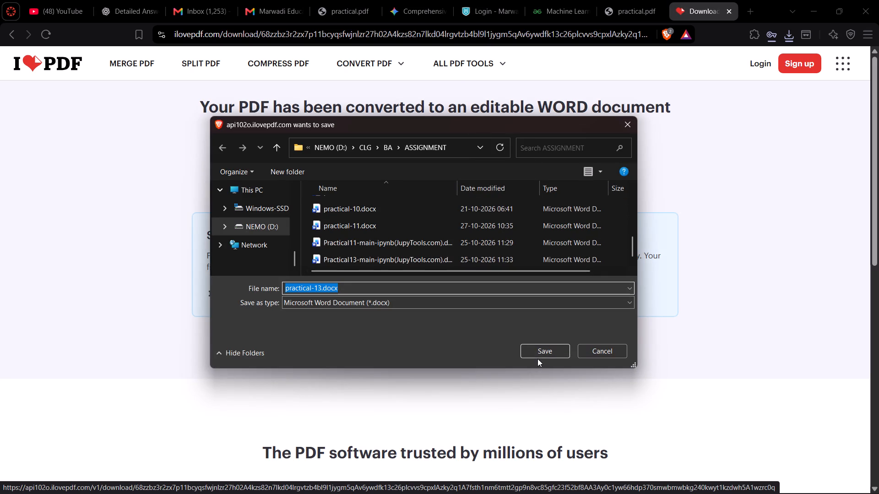
left_click(538, 354)
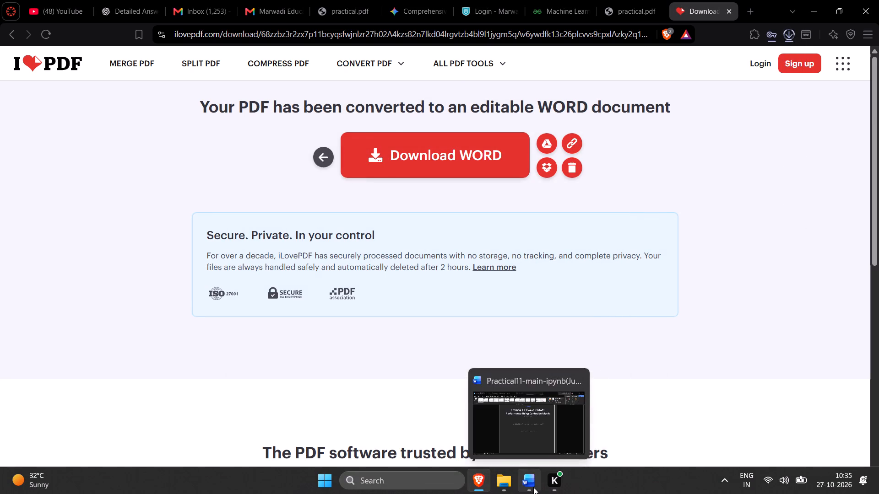
Switch to the Practical 11 notebook document in Word and examine its bordered cover, contents page and opening sections.
left_click(533, 487)
left_click(461, 375)
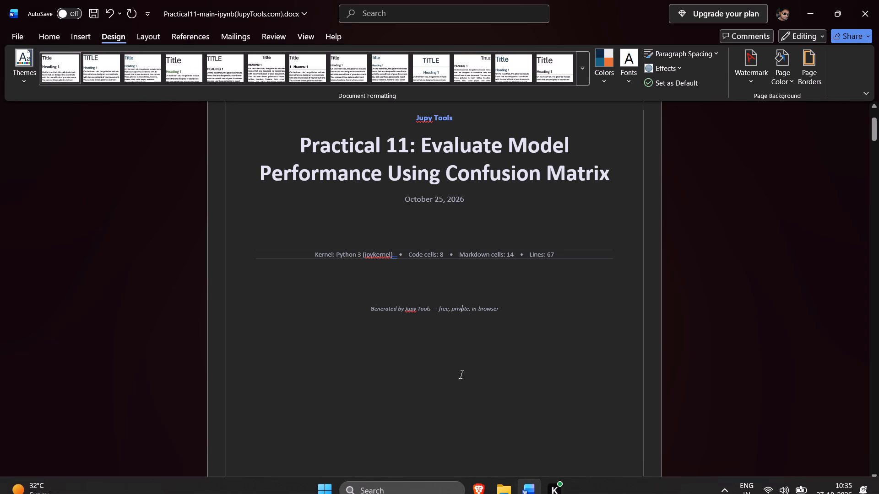
left_click(53, 38)
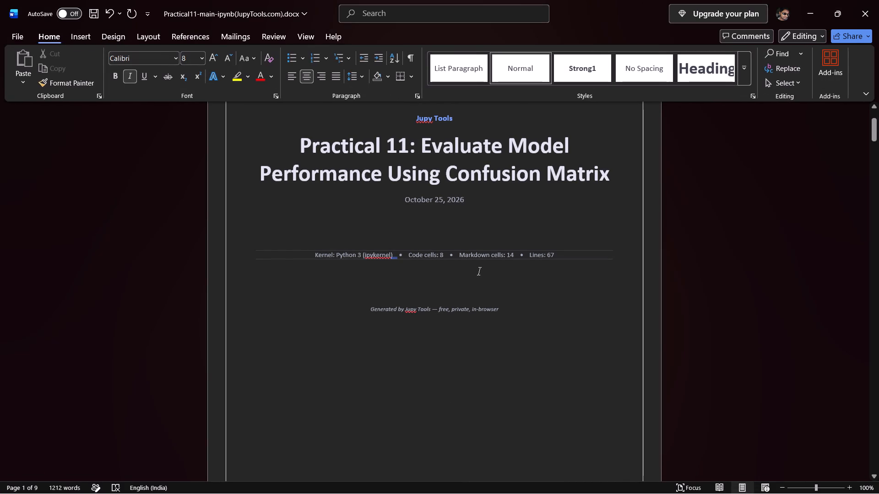
scroll(479, 271, "up", 12)
scroll(510, 215, "down", 8)
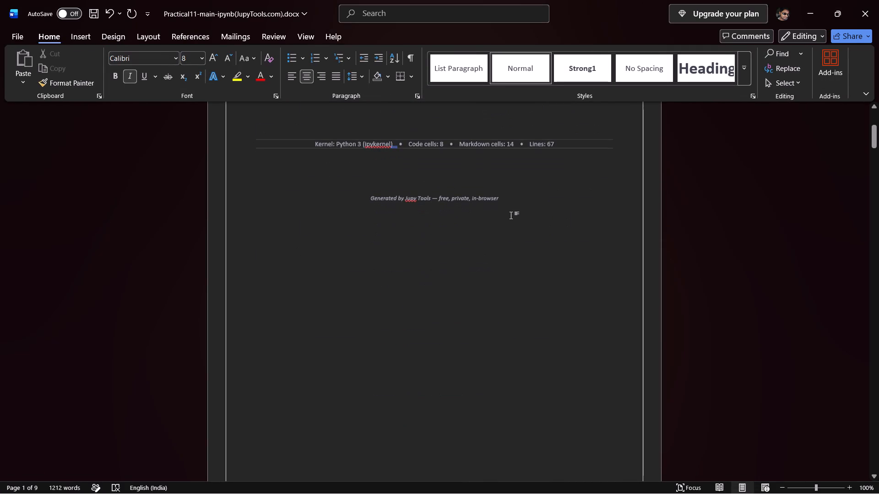
scroll(511, 215, "up", 4)
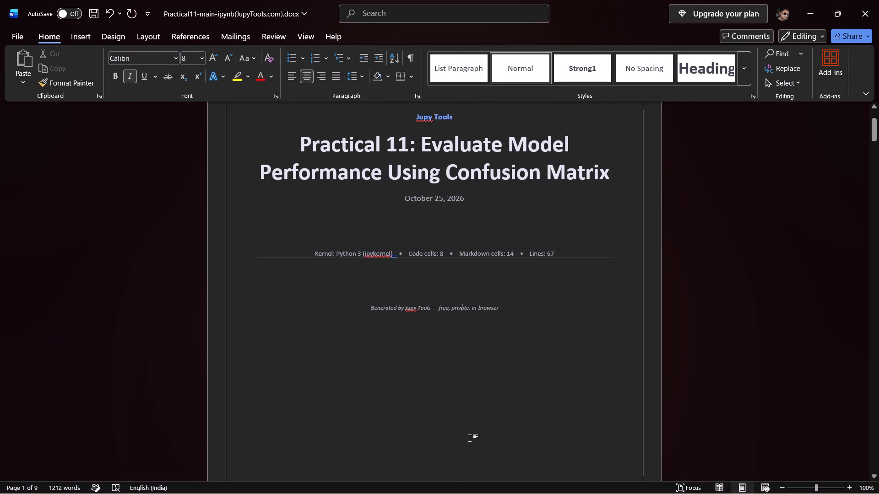
scroll(470, 438, "down", 15)
scroll(472, 437, "down", 15)
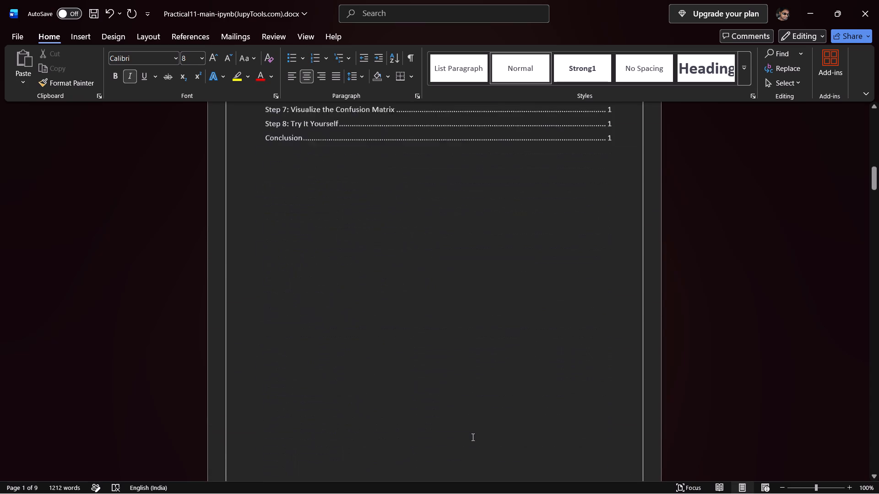
scroll(472, 437, "down", 13)
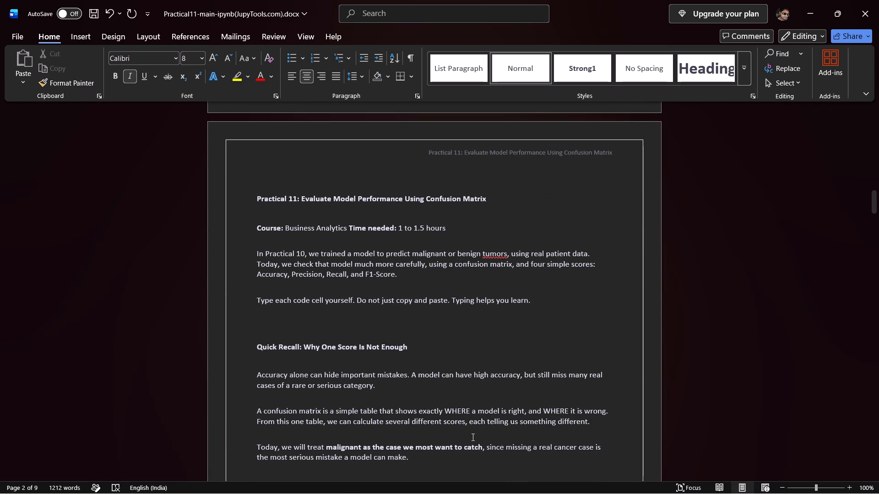
scroll(472, 437, "down", 5)
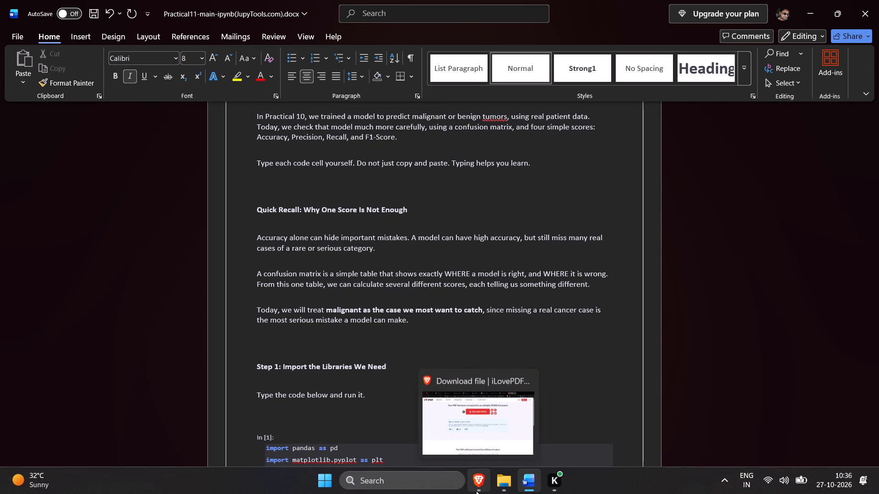
Refresh the ASSIGNMENT folder, open practical-11.docx in Word and enable editing.
left_click(504, 480)
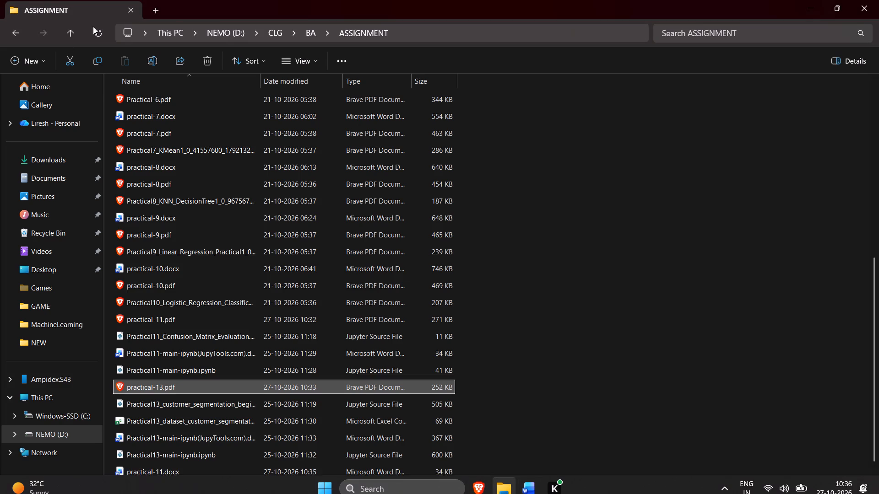
left_click(95, 29)
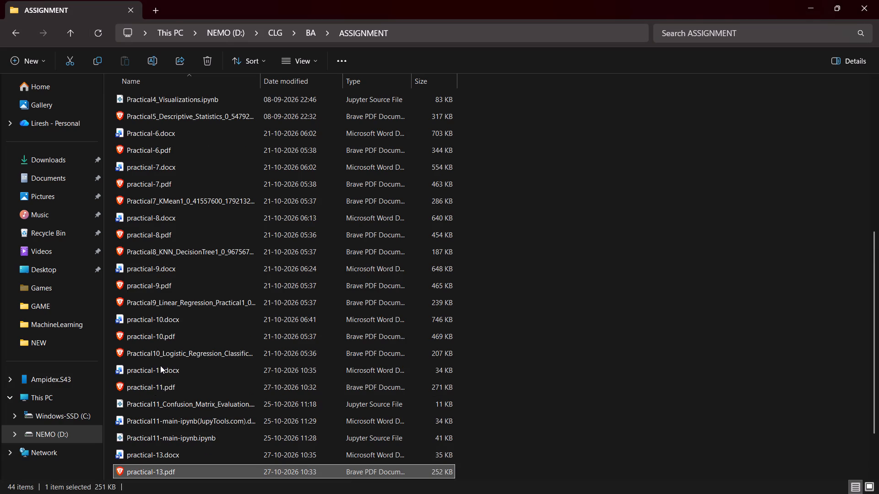
double_click(160, 365)
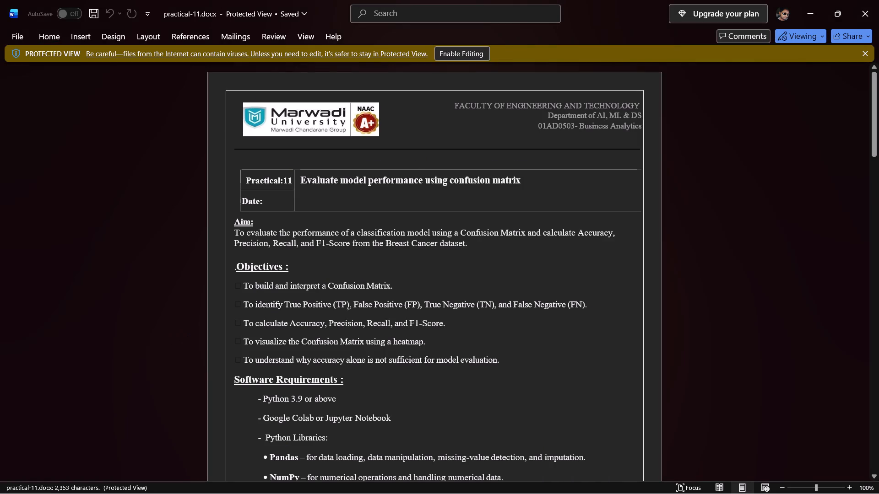
left_click(476, 50)
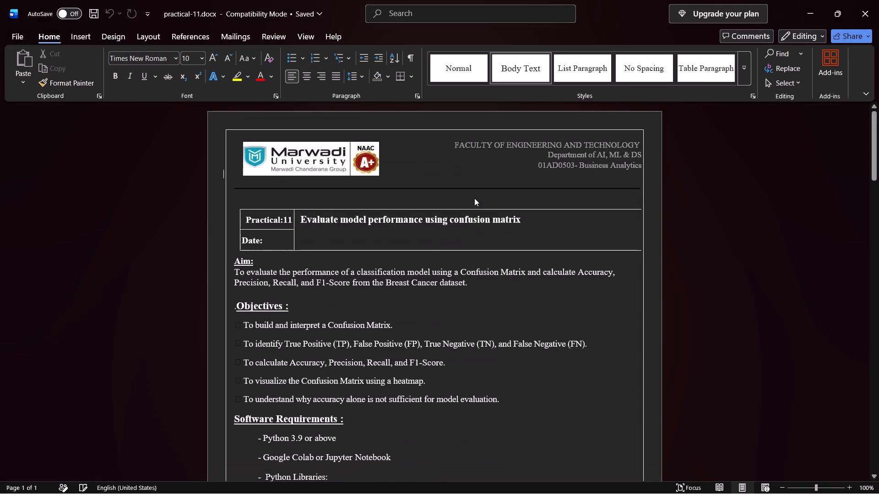
Delete the blank paragraph above the Practical:11 title table on the first page.
left_click(288, 202)
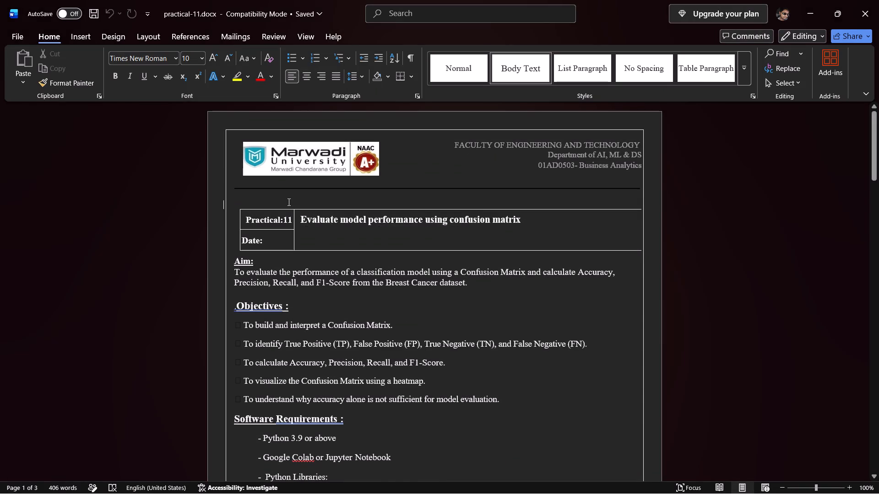
key("BackSpace")
Cut the stray horizontal line that crosses the Precision formula on the second page.
scroll(288, 210, "down", 10)
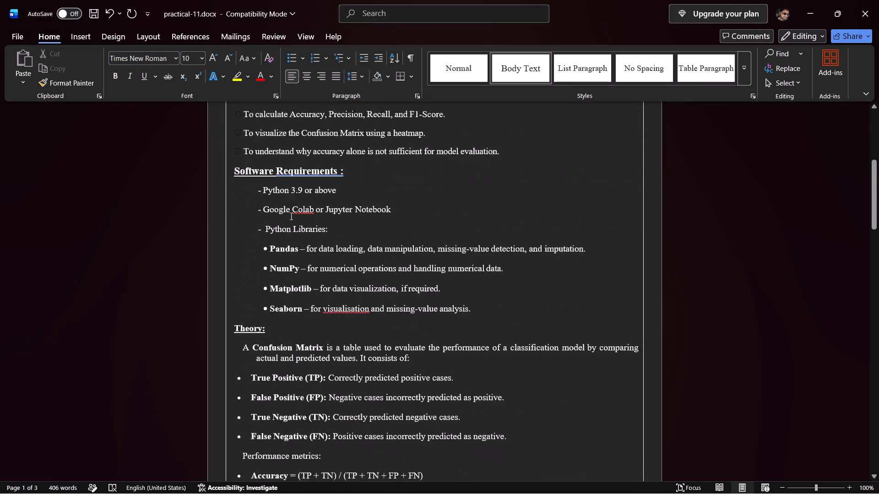
scroll(290, 216, "down", 7)
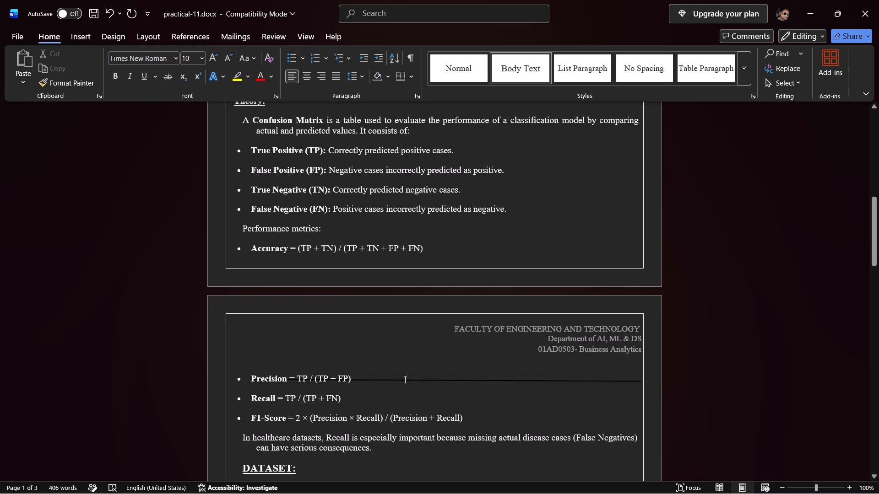
left_click(405, 381)
right_click(405, 381)
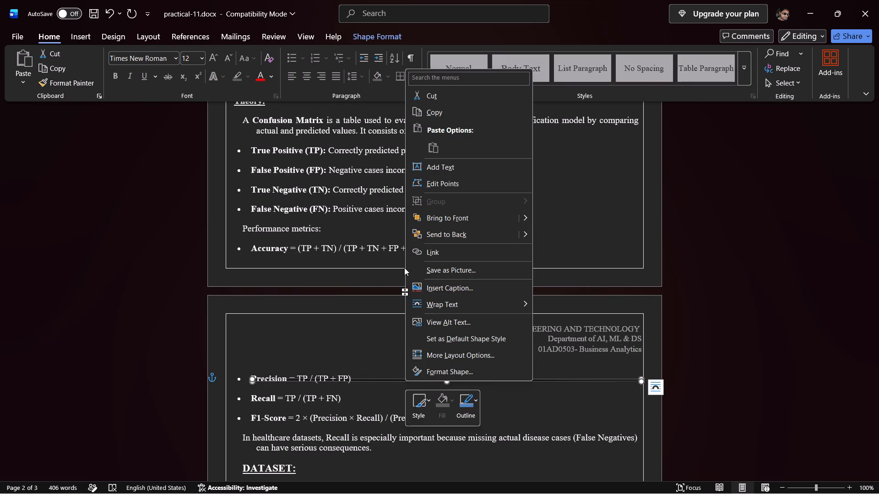
key("BackSpace")
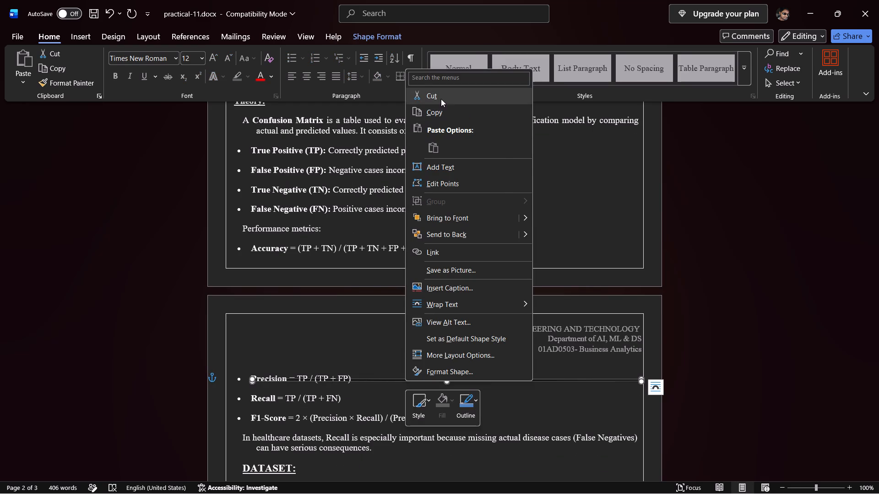
left_click(441, 99)
left_click(467, 380)
left_click(470, 323)
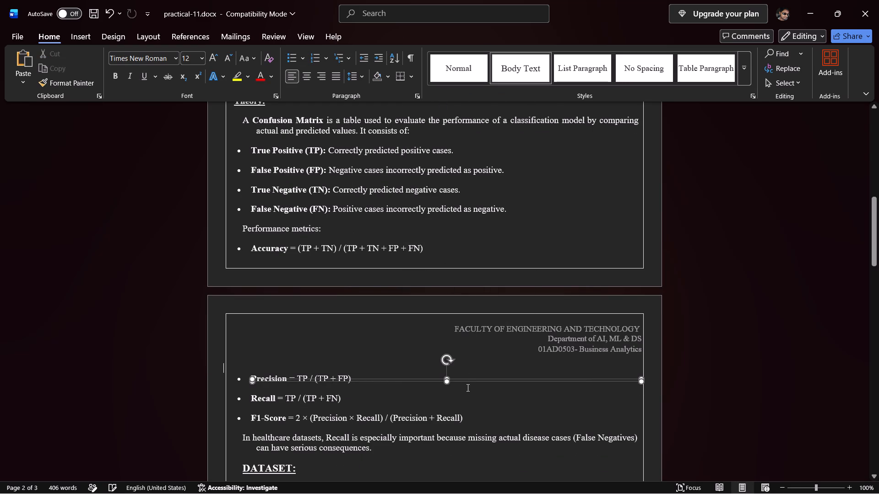
left_click(468, 390)
left_click(469, 393)
scroll(478, 432, "down", 7)
double_click(472, 373)
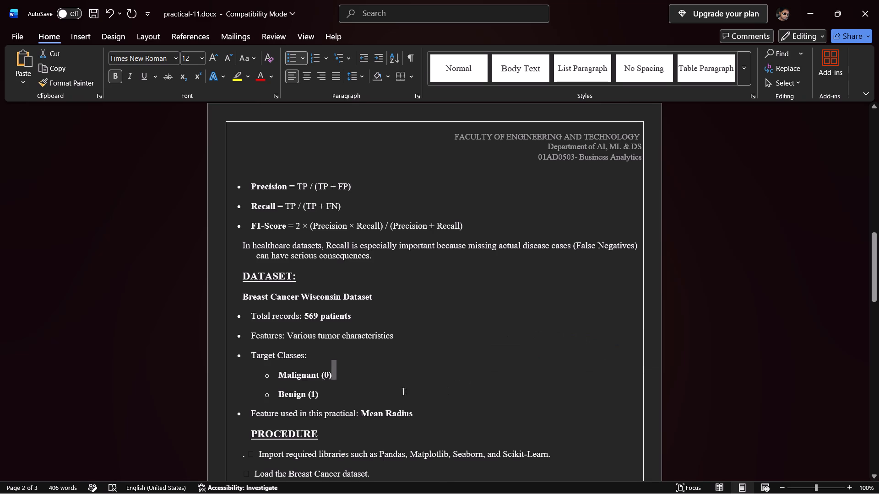
Cut the horizontal line above the Conclusion heading on the third page.
scroll(388, 392, "down", 20)
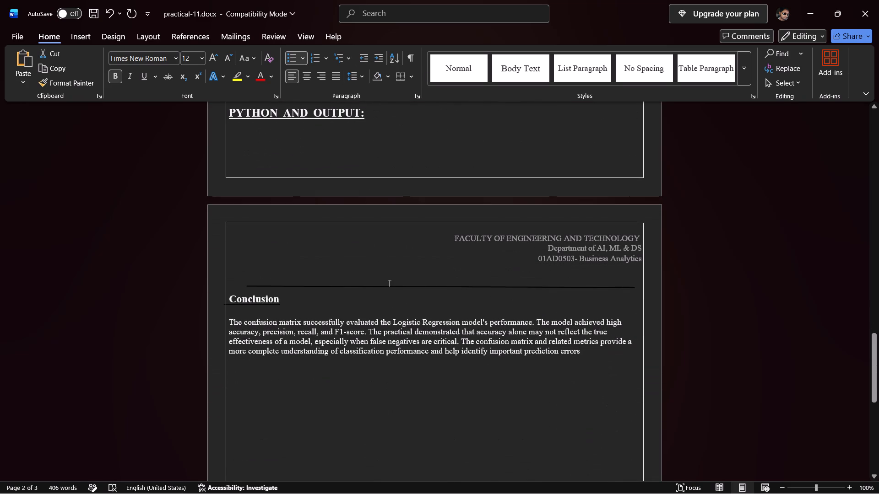
left_click(389, 286)
right_click(389, 286)
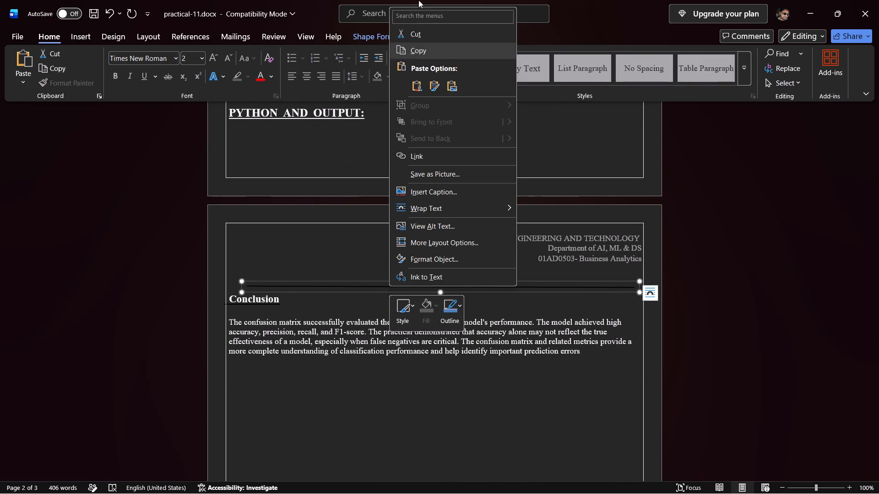
left_click(428, 34)
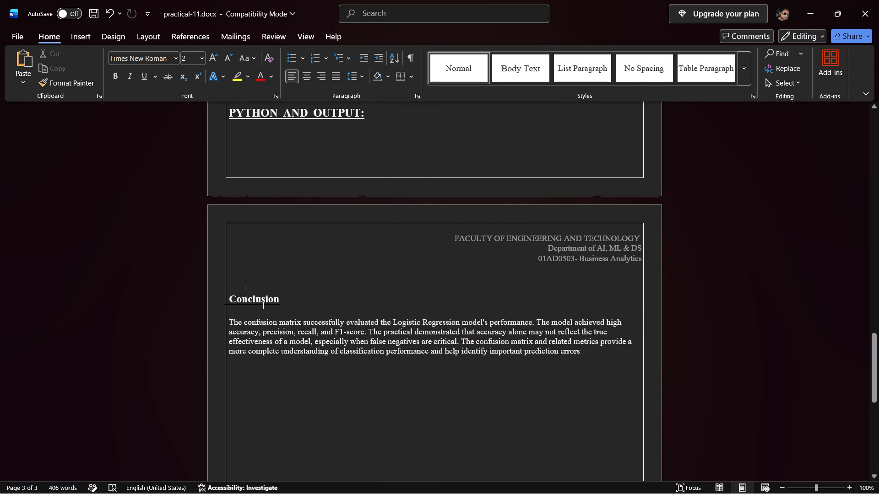
Cut the separate underline shape beneath the Conclusion heading.
left_click(262, 305)
left_click(265, 302)
left_click(265, 304)
right_click(265, 304)
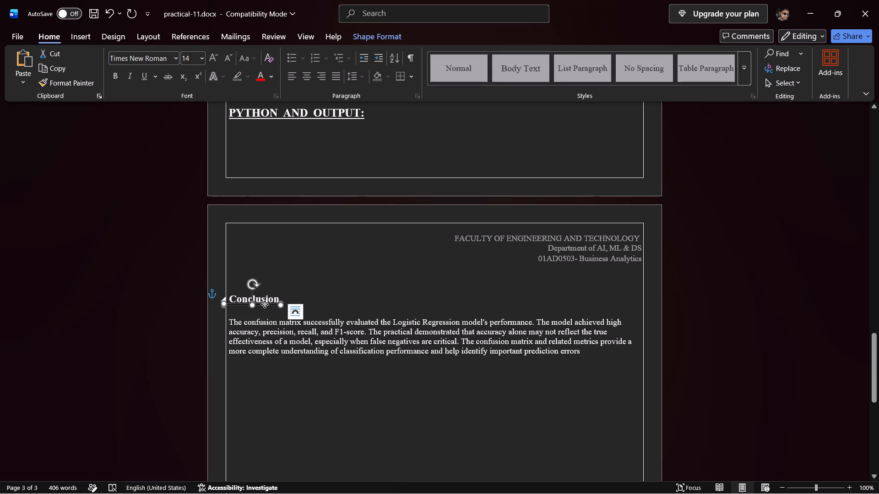
left_click(290, 201)
Add a colon at the end of the Conclusion heading.
left_click(370, 290)
left_click(291, 295)
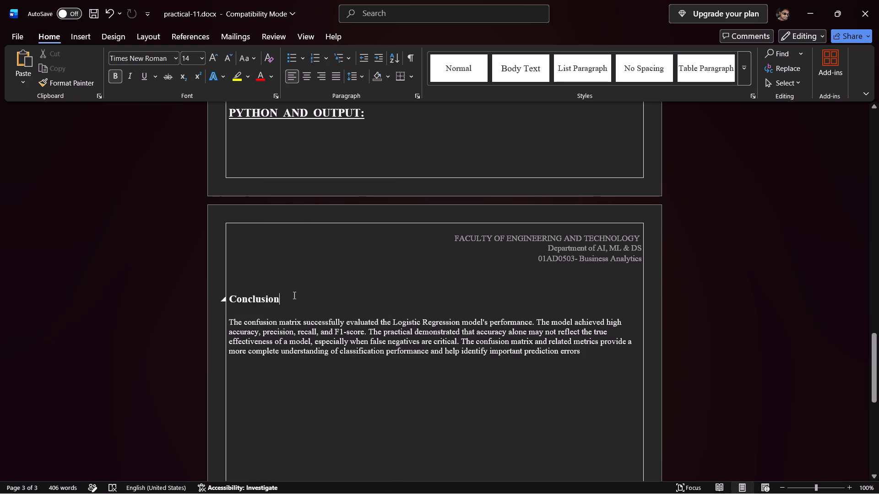
key("shift+colon")
Move the Marwadi University logo from the first page's body into the page header, beside the faculty text within the page border.
scroll(324, 288, "up", 5)
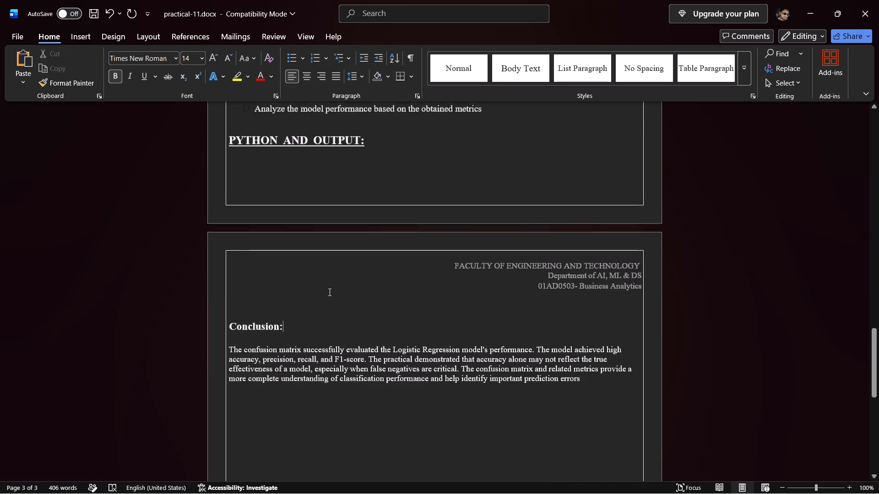
scroll(329, 292, "up", 11)
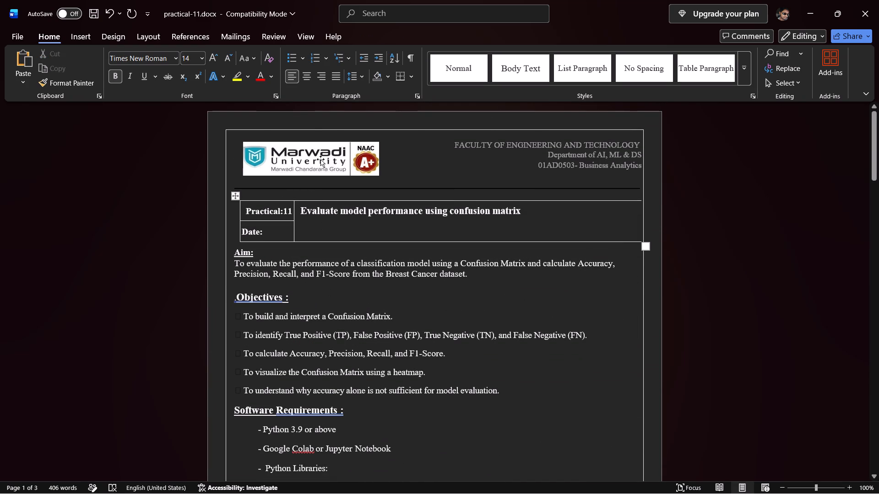
double_click(320, 159)
right_click(340, 159)
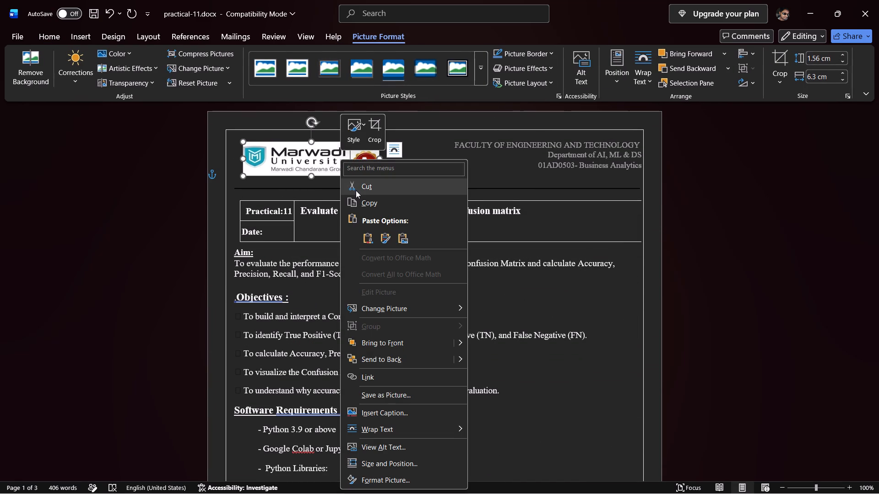
left_click(356, 190)
double_click(390, 136)
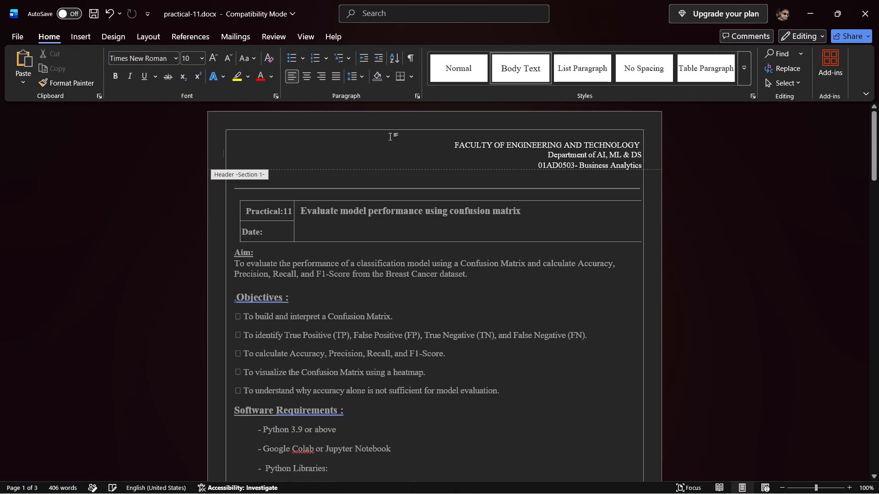
key("ctrl+v")
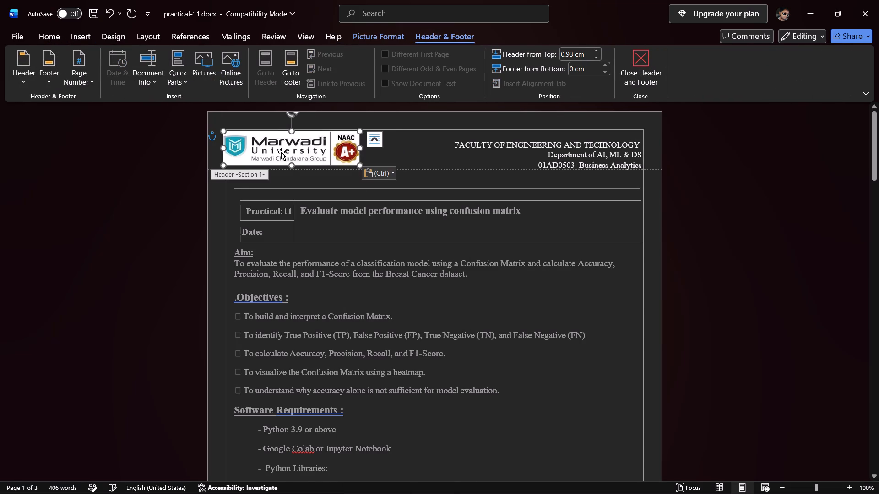
left_click_drag(281, 150, 294, 152)
double_click(487, 295)
Cut the horizontal line above the Practical:11 title table on the first page.
scroll(487, 295, "down", 15)
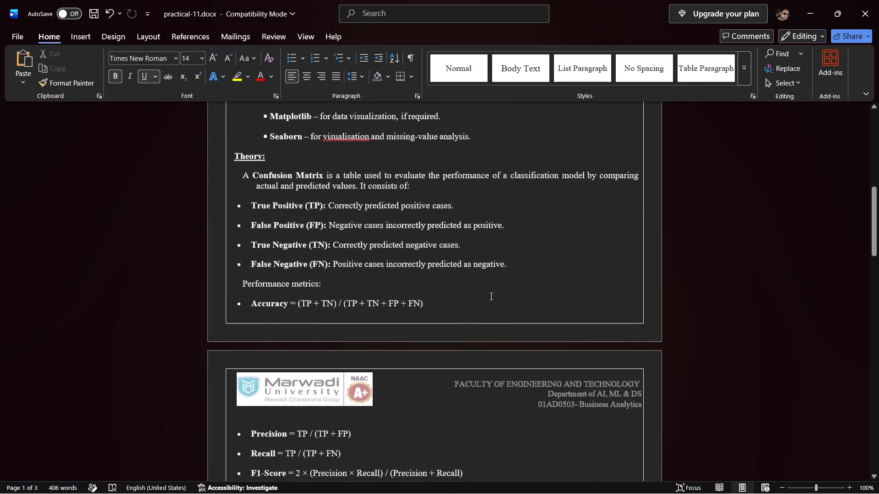
scroll(490, 296, "down", 4)
scroll(490, 296, "up", 3)
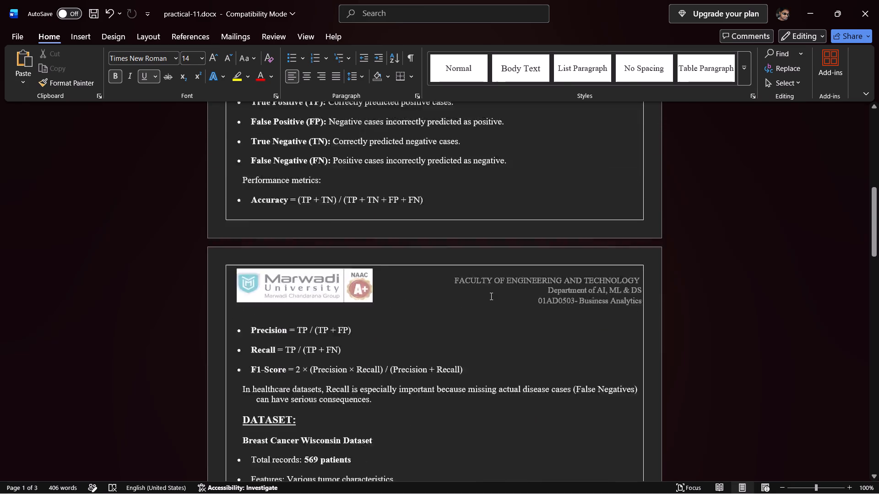
scroll(490, 296, "up", 15)
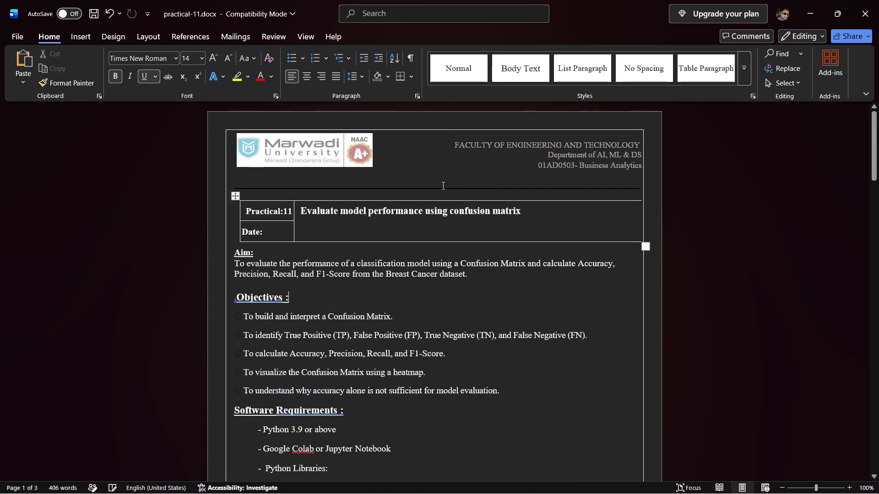
left_click(442, 188)
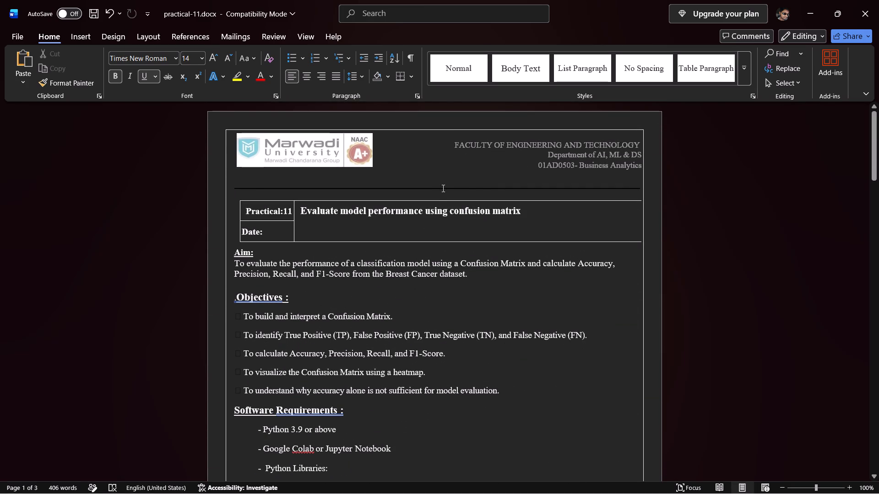
right_click(442, 188)
left_click(454, 214)
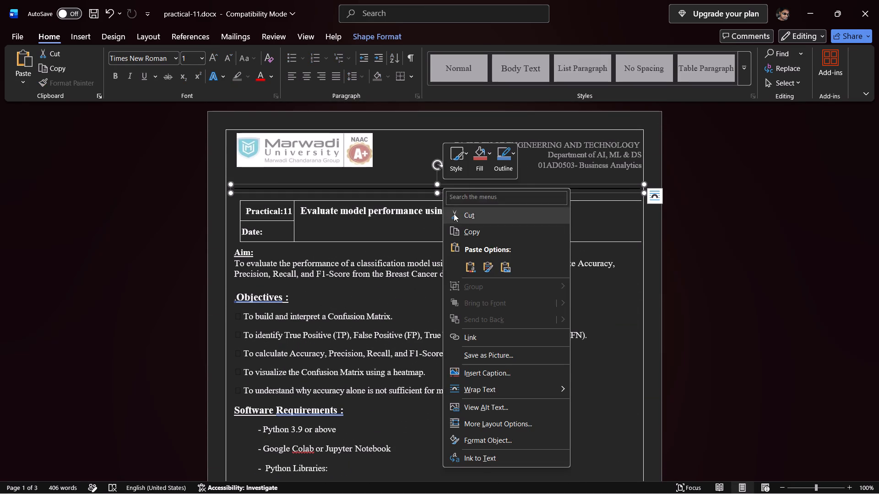
Open the page header for editing and set its distance from the top to 2.8 cm.
double_click(443, 161)
triple_click(594, 51)
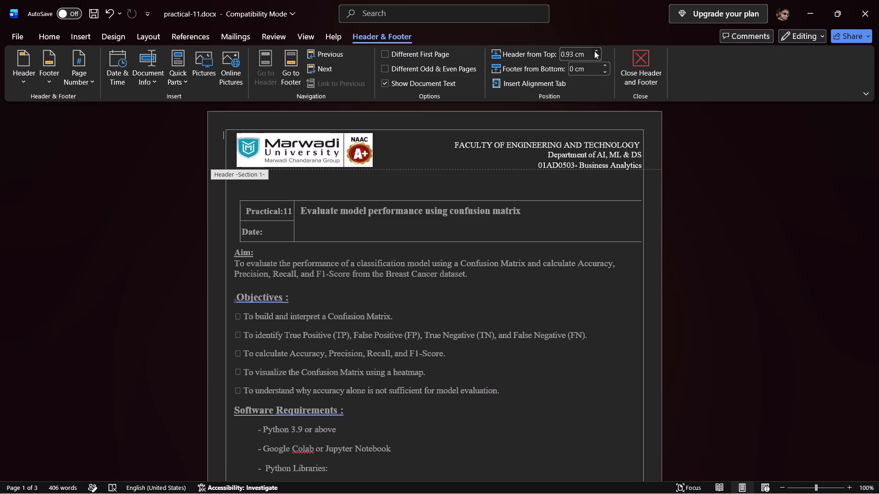
triple_click(594, 51)
triple_click(594, 51)
triple_click(594, 51)
triple_click(594, 51)
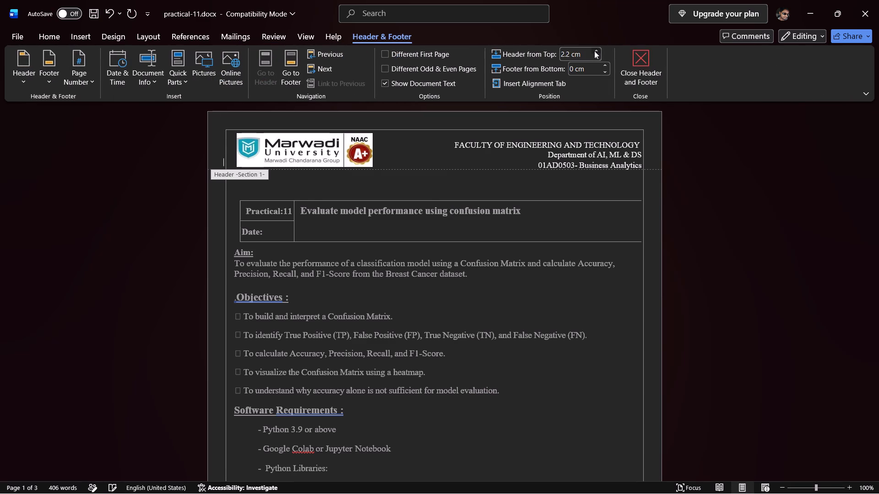
triple_click(594, 51)
double_click(594, 51)
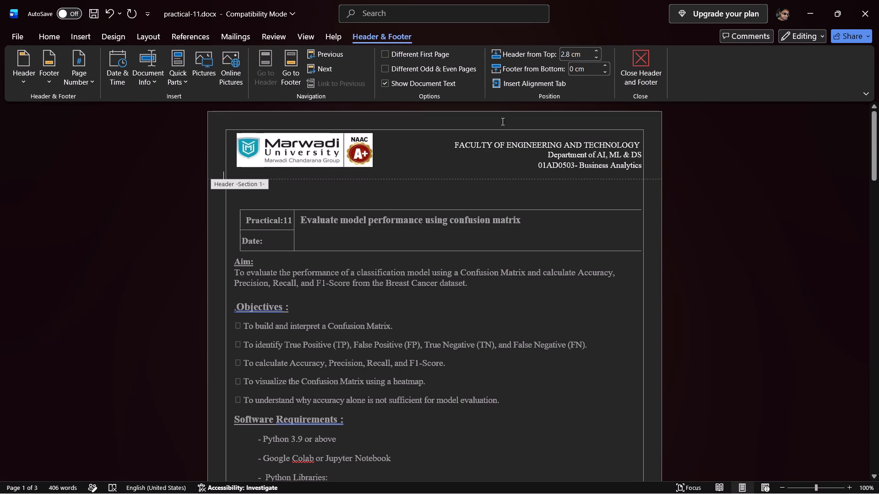
Paste the cut horizontal line into the header below the logo and set its text wrapping to In Front of Text.
key("ctrl+v")
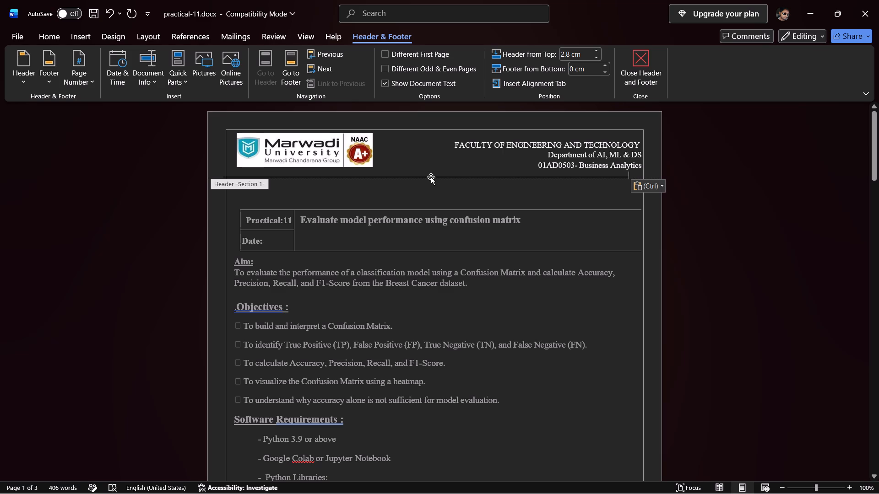
left_click_drag(431, 177, 437, 178)
left_click(639, 183)
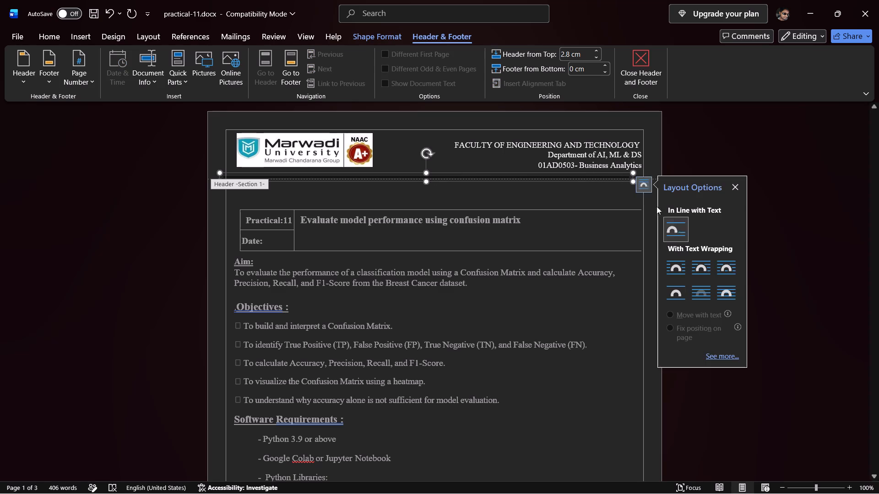
left_click(724, 294)
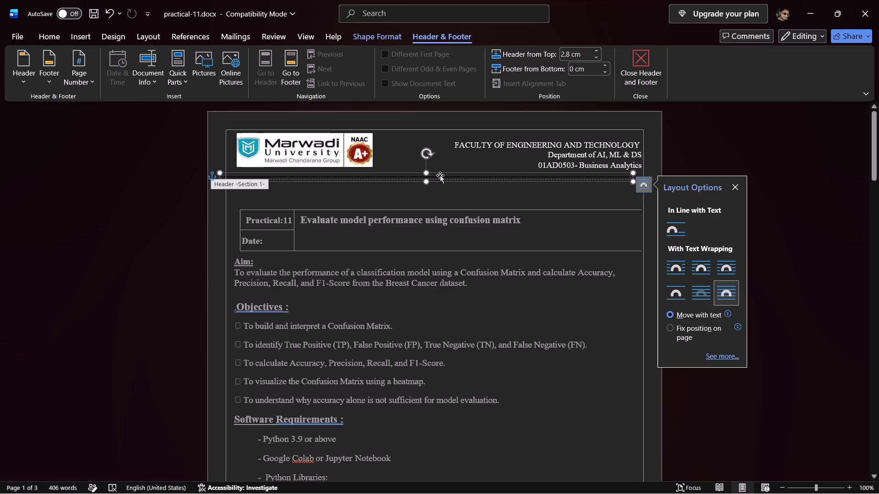
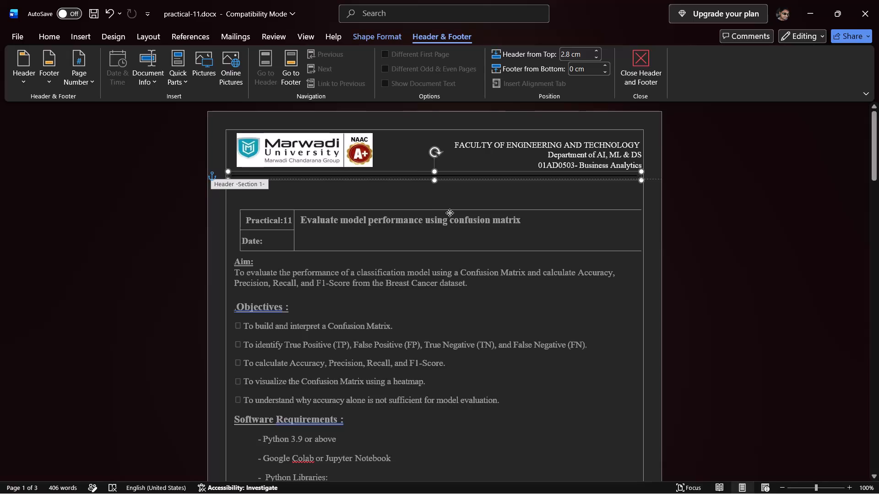
Close the header and delete the blank lines above the Practical:11 title table on the first page.
double_click(585, 279)
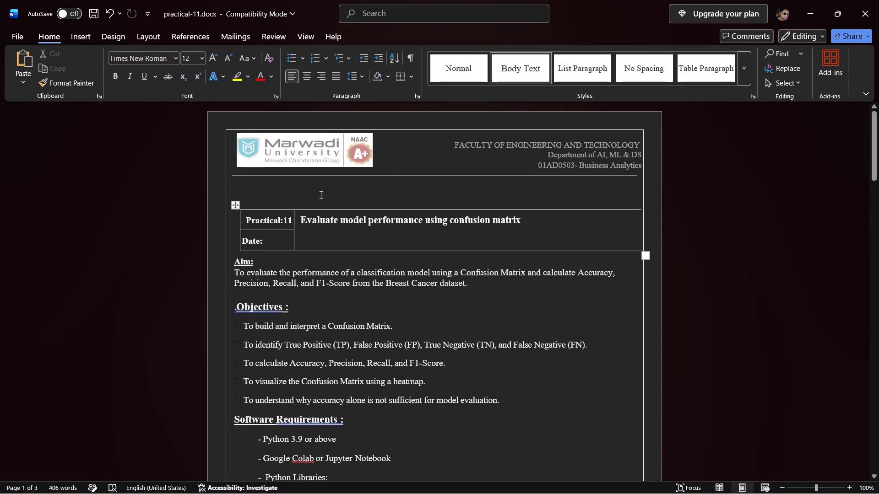
left_click(318, 201)
key("BackSpace")
key("BackSpace")
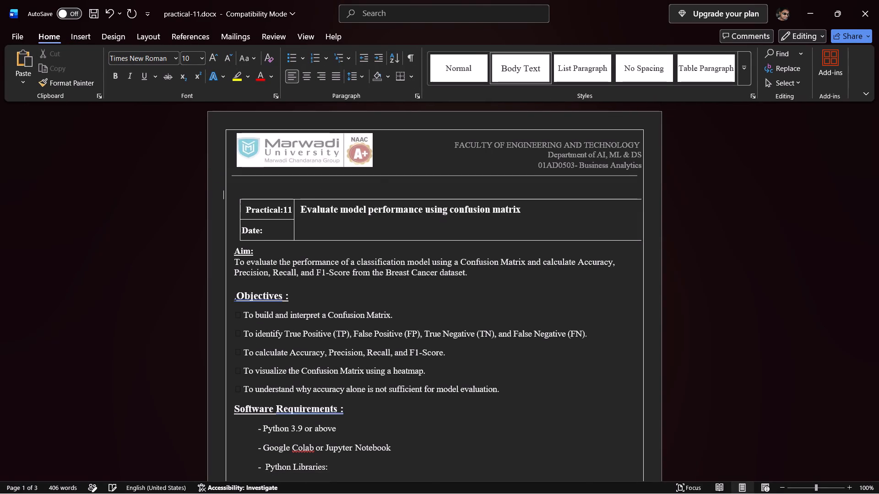
key("BackSpace")
key("BackSpace")
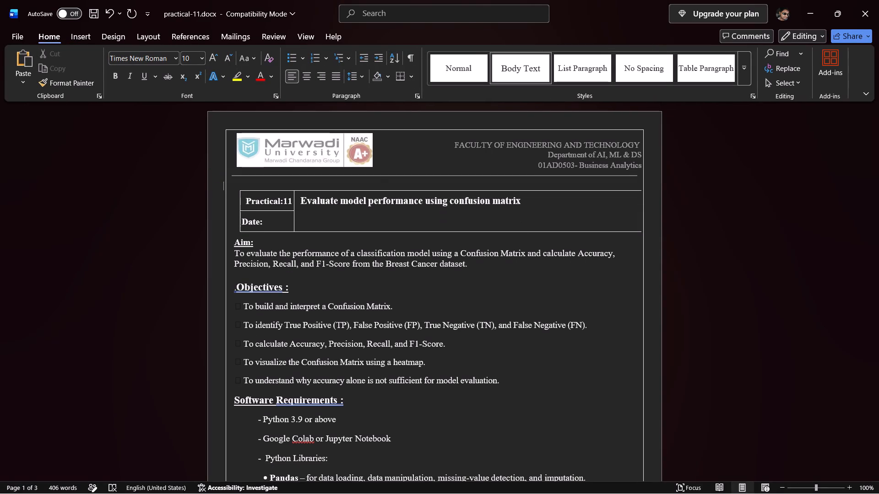
Set the second page's header (Section 2) distance from the top to 2.6 cm so its line sits below the logo.
scroll(368, 226, "down", 10)
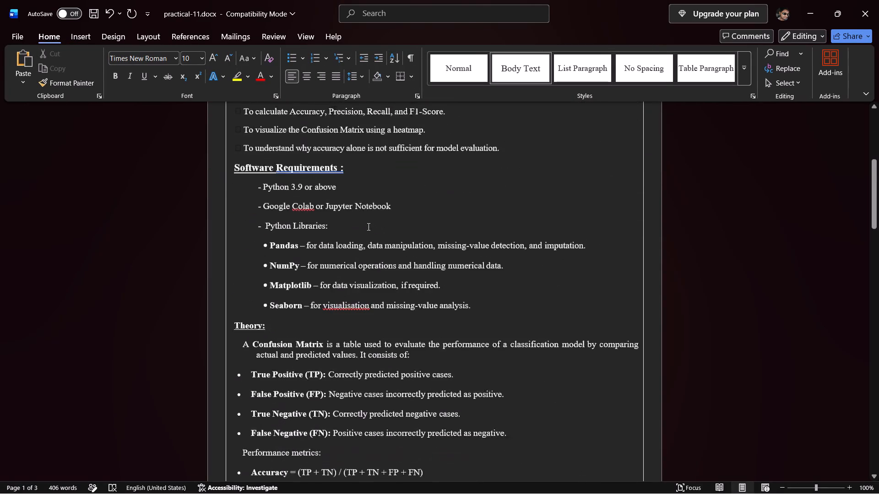
scroll(368, 226, "down", 13)
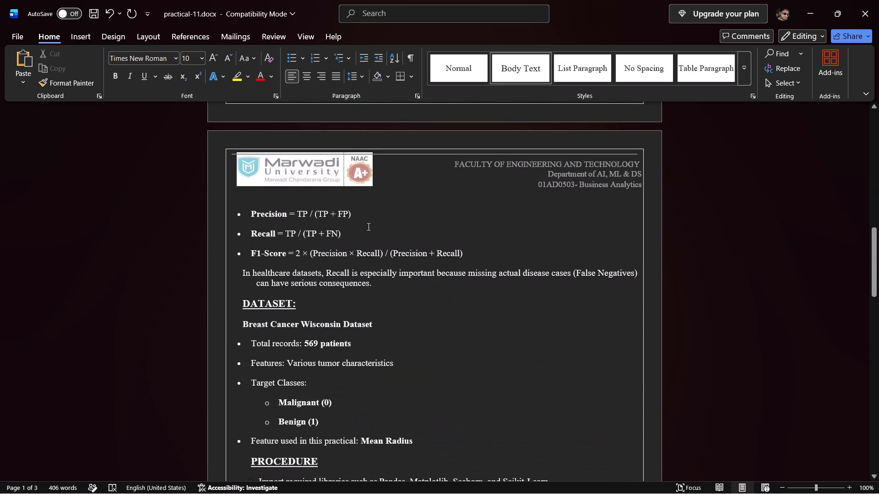
scroll(368, 226, "up", 20)
scroll(368, 226, "up", 5)
double_click(385, 156)
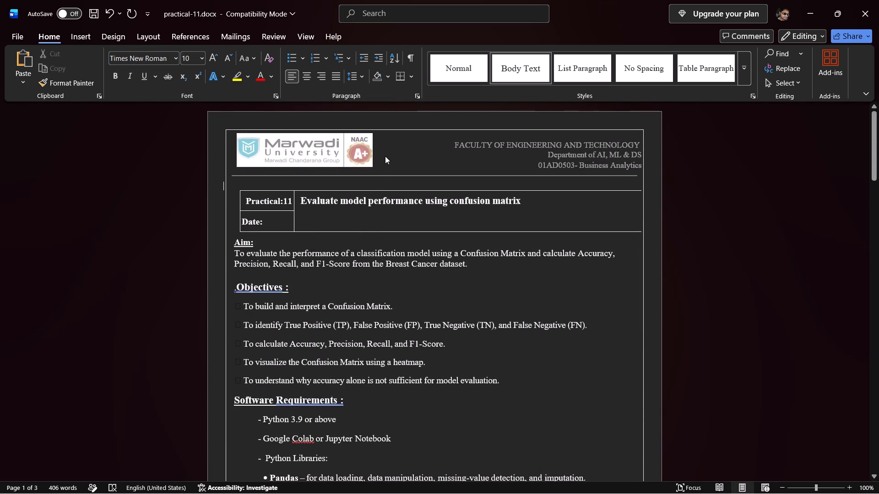
scroll(452, 236, "down", 20)
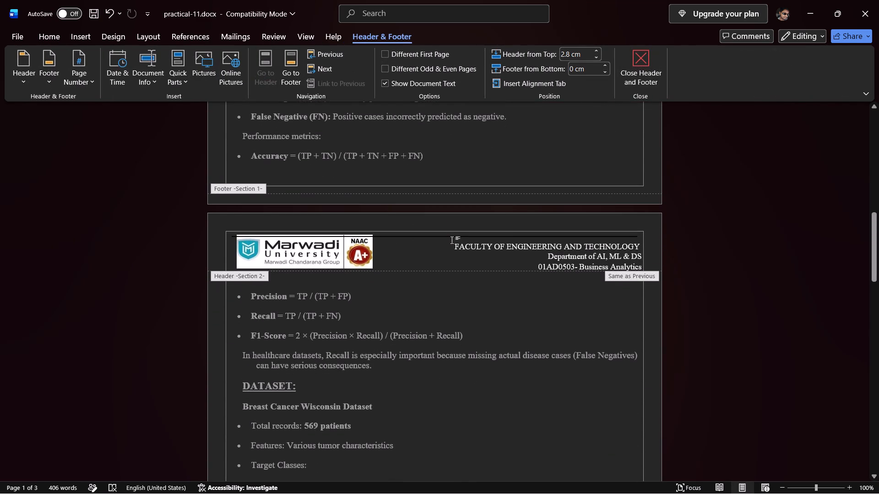
left_click(454, 236)
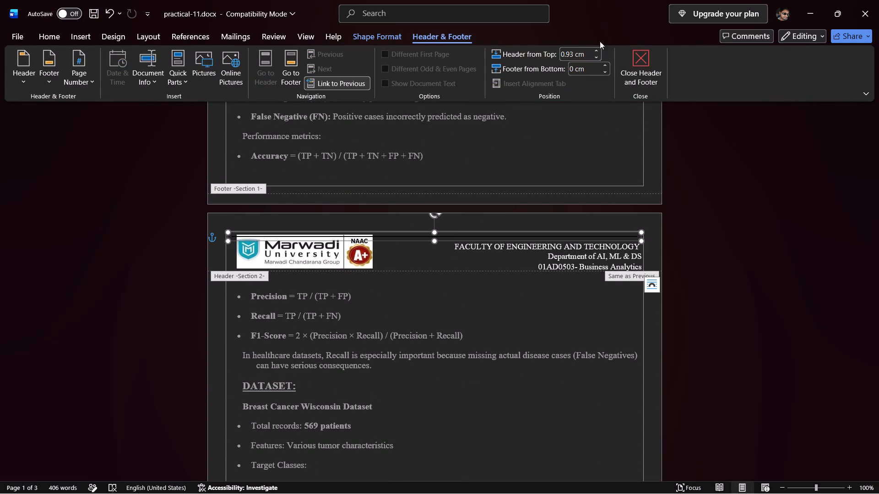
left_click(597, 47)
triple_click(595, 51)
triple_click(595, 51)
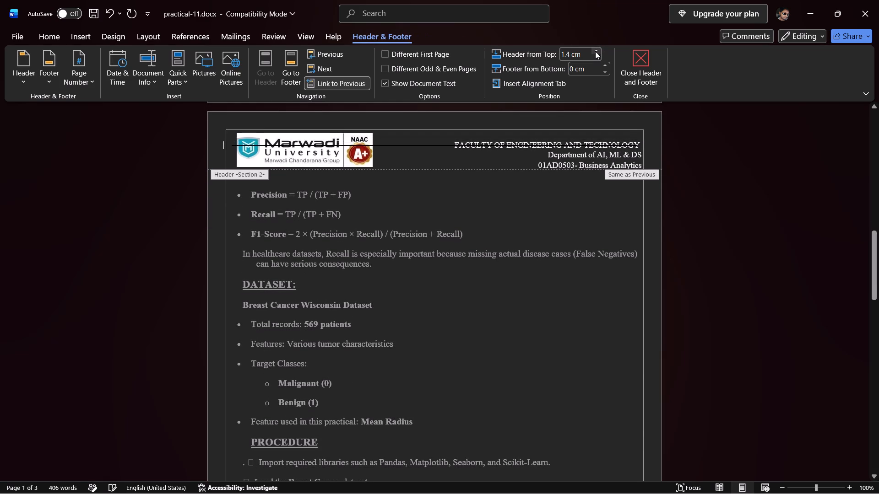
triple_click(595, 51)
triple_click(595, 51)
triple_click(595, 51)
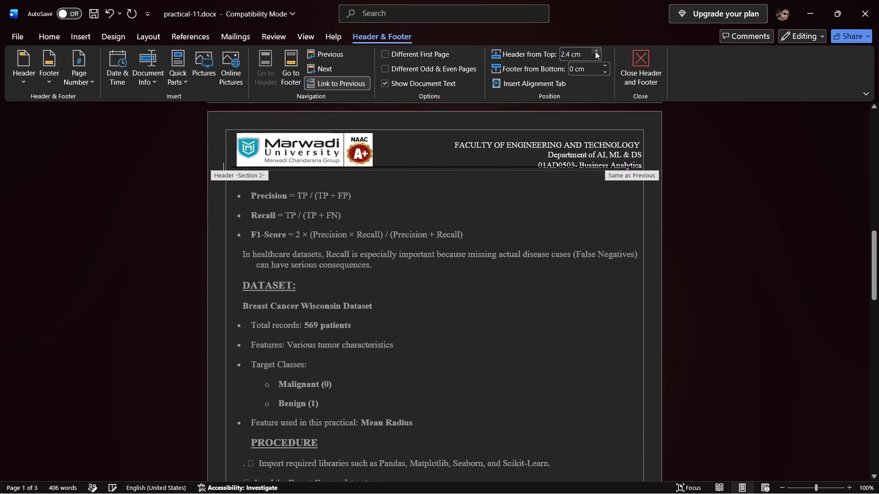
double_click(595, 51)
Increase the Section 3 header's distance from the top so its line sits below the logo, and close the header.
scroll(510, 209, "down", 20)
scroll(510, 209, "down", 2)
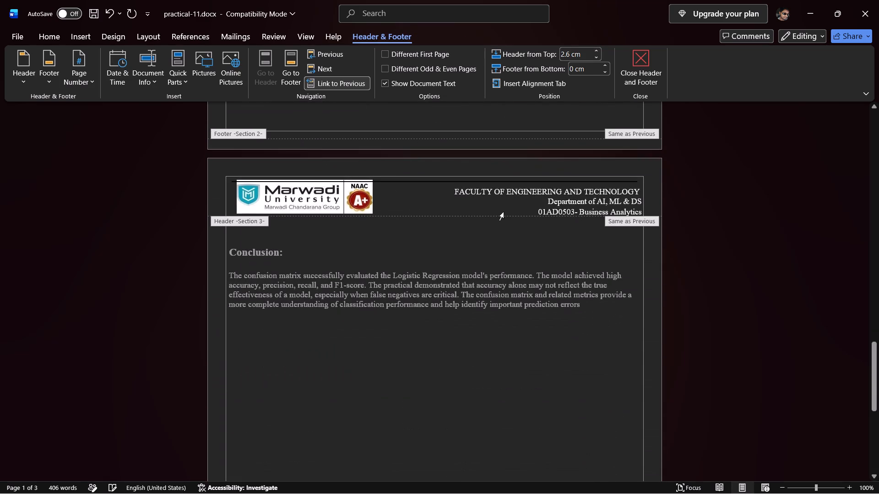
left_click(492, 207)
left_click(477, 182)
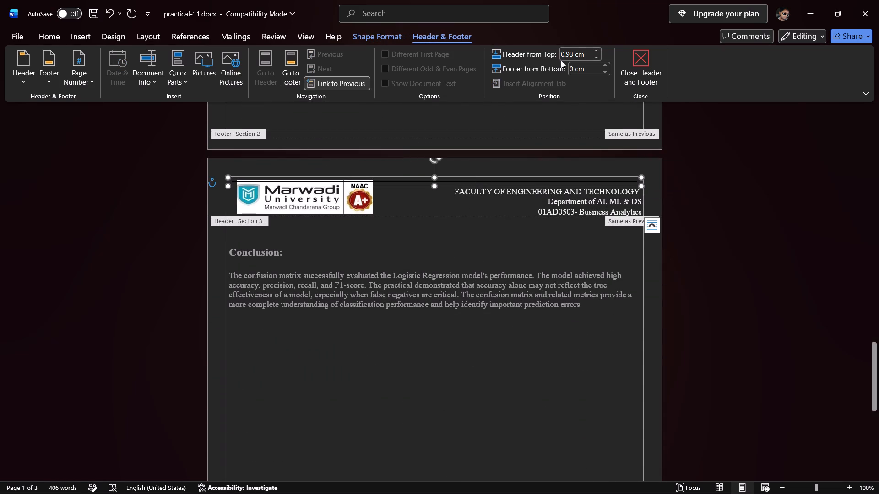
triple_click(596, 53)
triple_click(596, 53)
triple_click(596, 53)
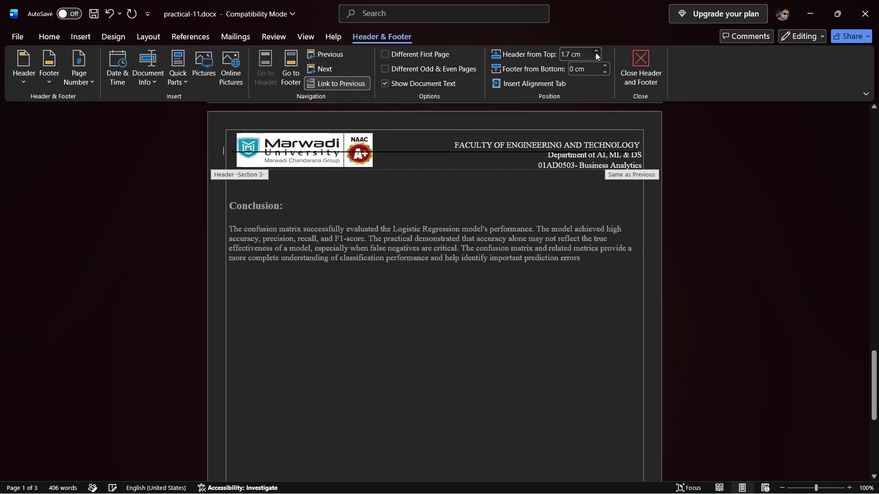
triple_click(596, 53)
triple_click(596, 53)
left_click(596, 53)
left_click(596, 53)
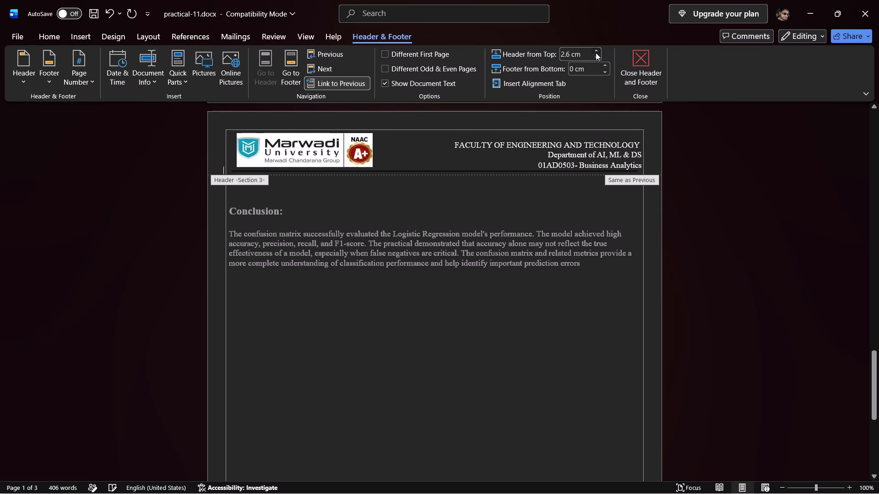
double_click(517, 331)
double_click(439, 348)
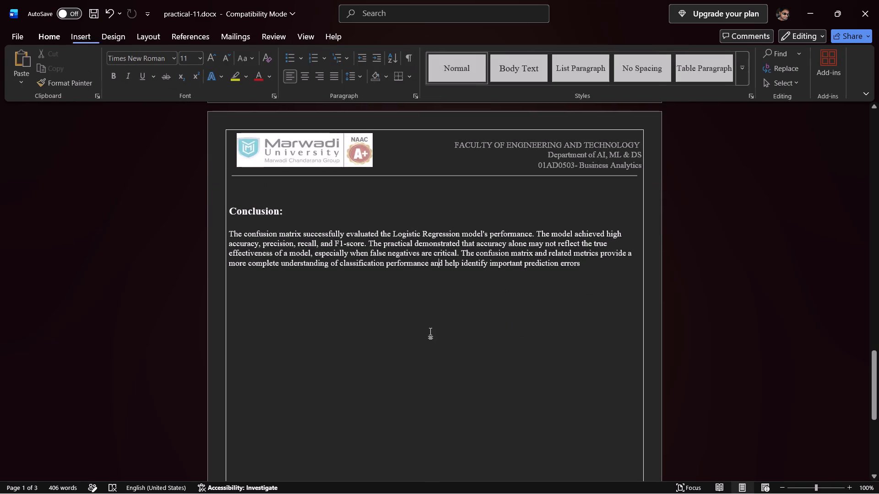
Adjust the blank lines above the PYTHON AND OUTPUT heading to widen the gap after the procedure list.
scroll(430, 332, "up", 12)
scroll(425, 332, "down", 2)
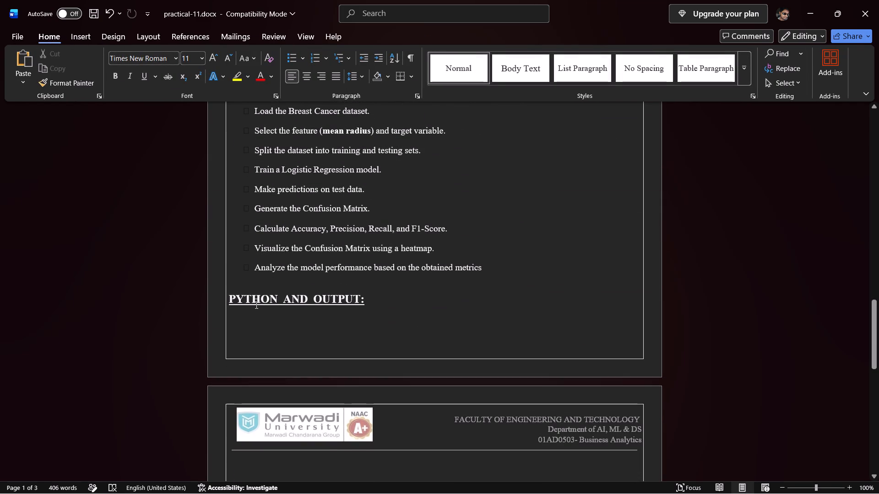
left_click(231, 300)
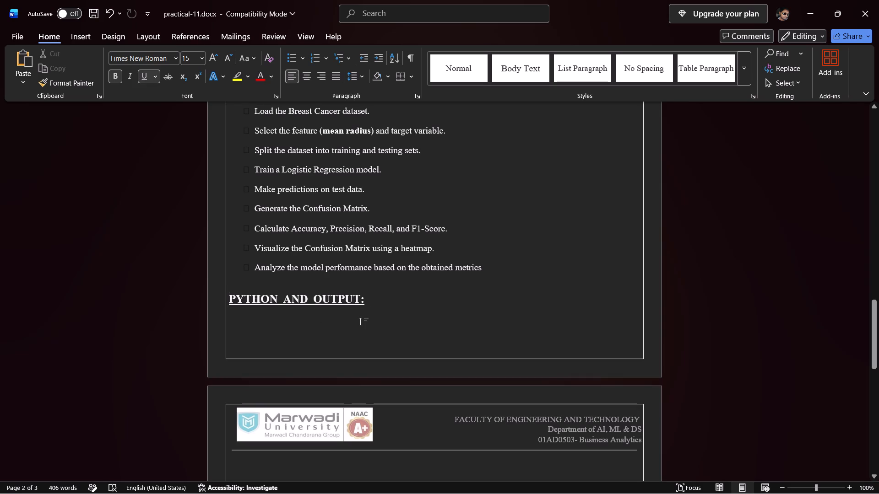
scroll(379, 315, "down", 1)
key("Return")
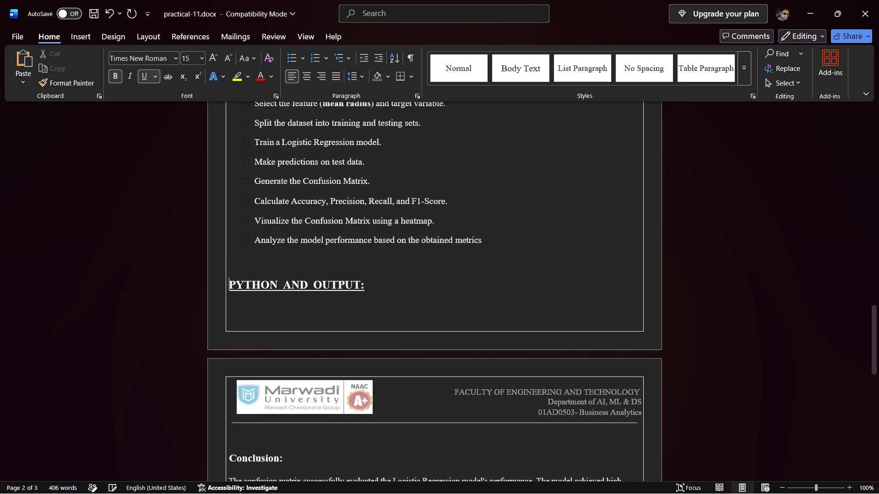
key("Return")
key("BackSpace")
key("BackSpace")
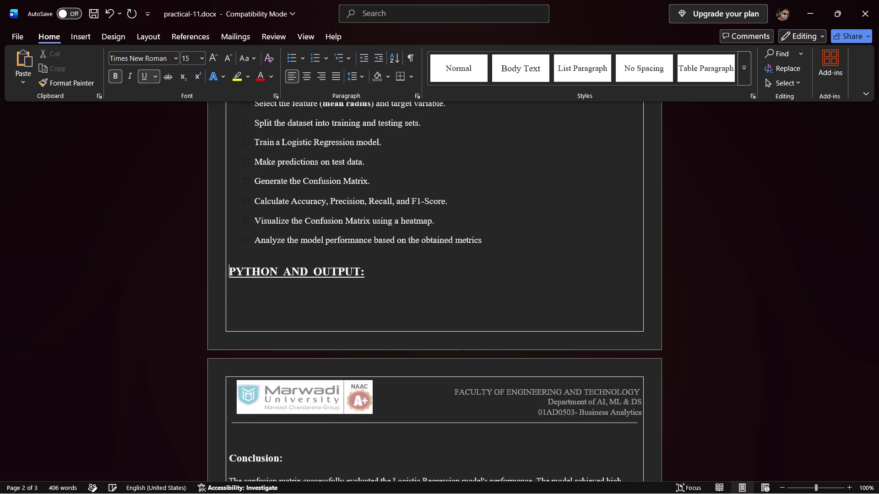
key("BackSpace")
key("Return")
key("Return")
scroll(379, 293, "down", 8)
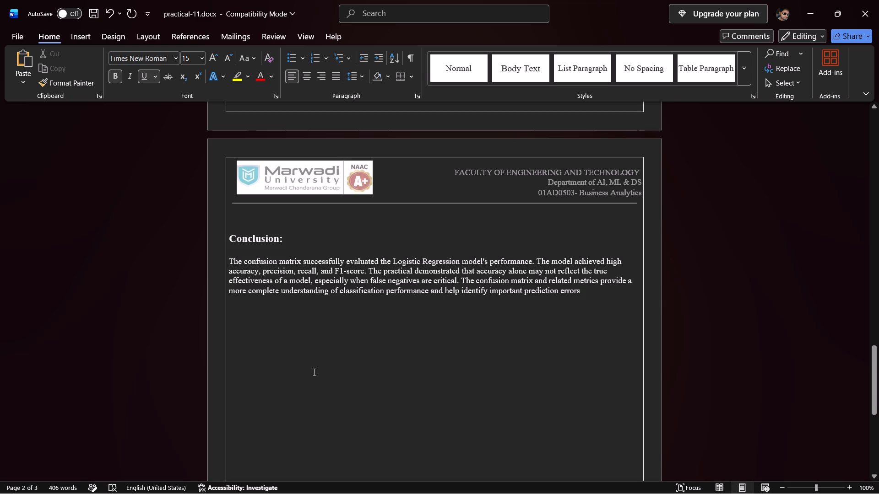
scroll(314, 371, "up", 3)
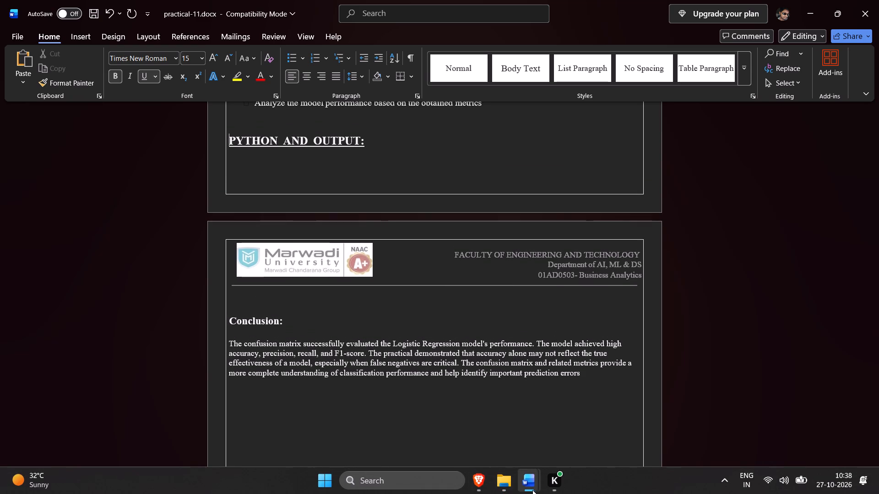
Switch to the Practical11-main-ipynb(JupyTools.com) document and delete all the cover text in the body of its first page.
left_click(554, 421)
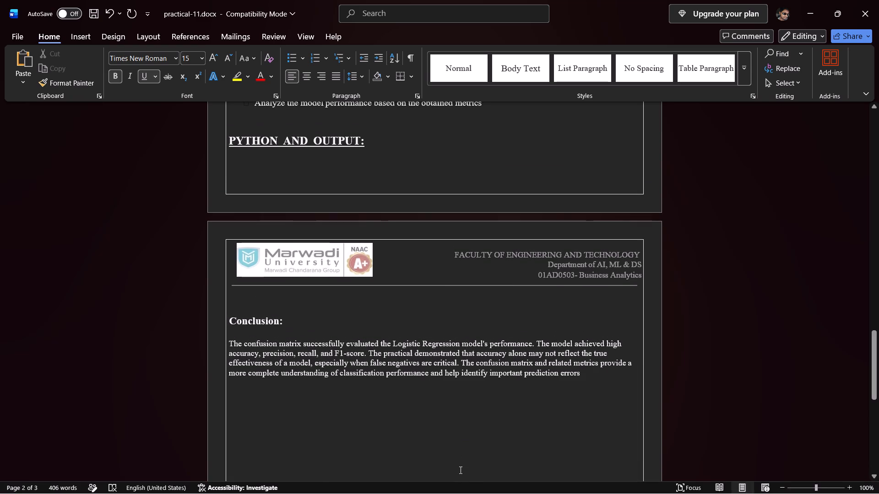
left_click(512, 419)
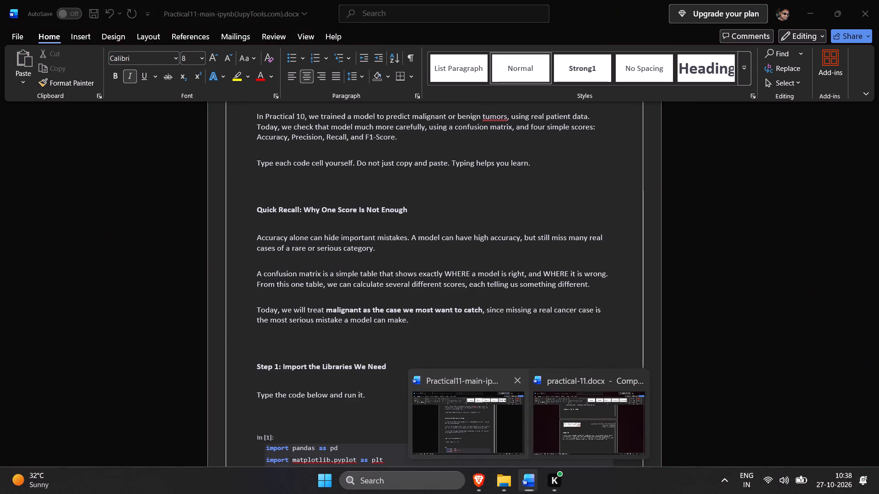
scroll(496, 422, "up", 20)
scroll(496, 422, "up", 20)
scroll(496, 422, "up", 3)
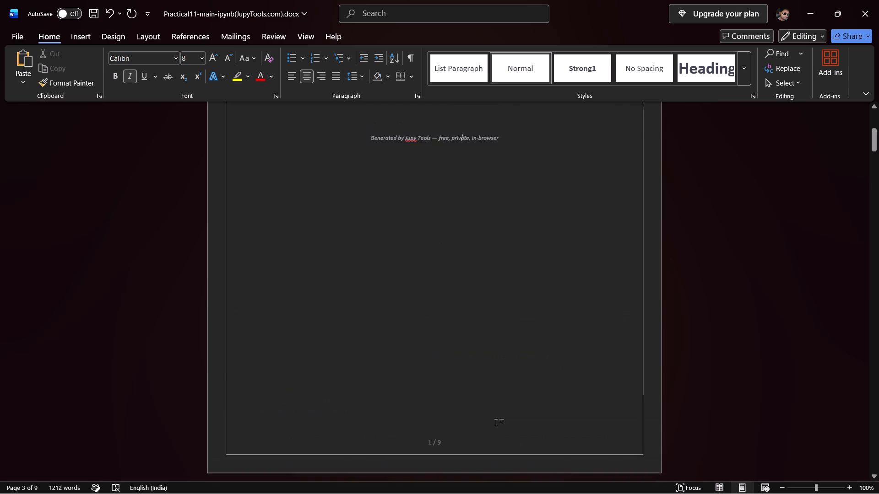
scroll(496, 422, "up", 18)
left_click(564, 438)
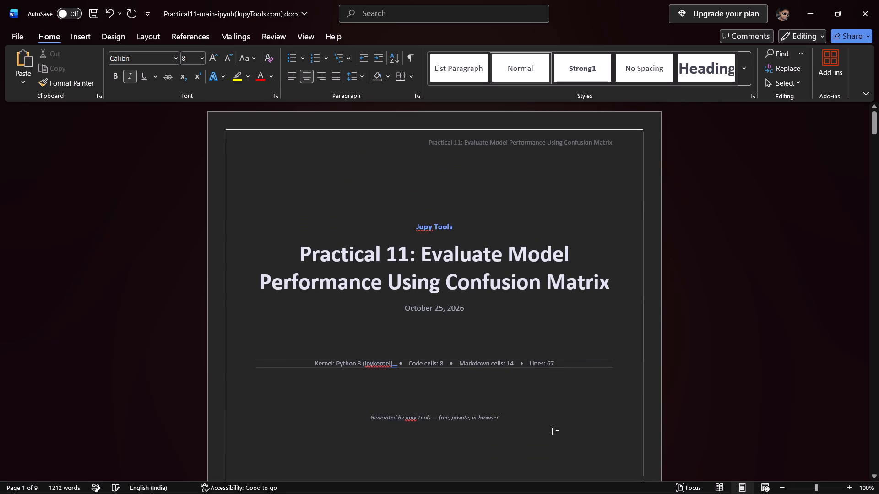
key("ctrl+BackSpace")
key("ctrl+BackSpace")
key("ctrl+BackSpace")
key("ctrl+BackSpace")
key("ctrl+BackSpace")
key("ctrl+BackSpace")
key("ctrl+BackSpace")
key("ctrl+BackSpace")
key("ctrl+BackSpace")
key("ctrl+BackSpace")
key("ctrl+BackSpace")
key("ctrl+BackSpace")
key("ctrl+BackSpace")
key("ctrl+BackSpace")
key("ctrl+BackSpace")
key("ctrl+BackSpace")
key("ctrl+BackSpace")
key("ctrl+BackSpace")
key("ctrl+BackSpace")
key("ctrl+BackSpace")
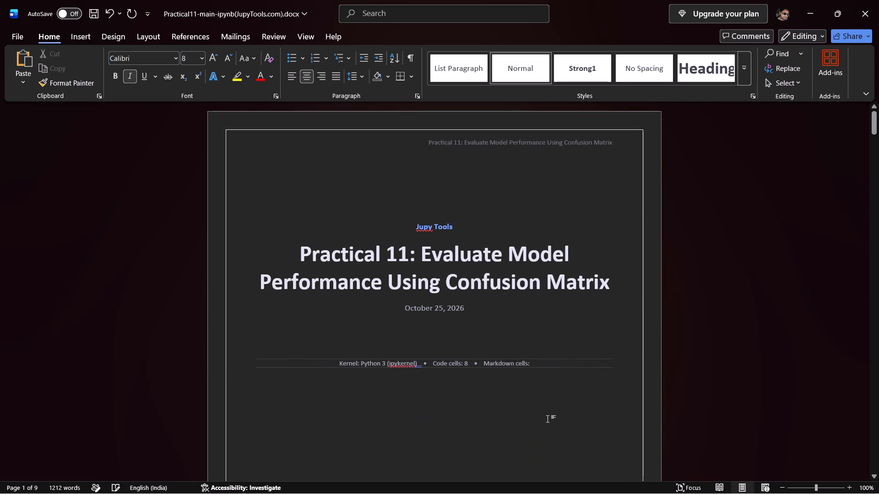
key("ctrl+BackSpace")
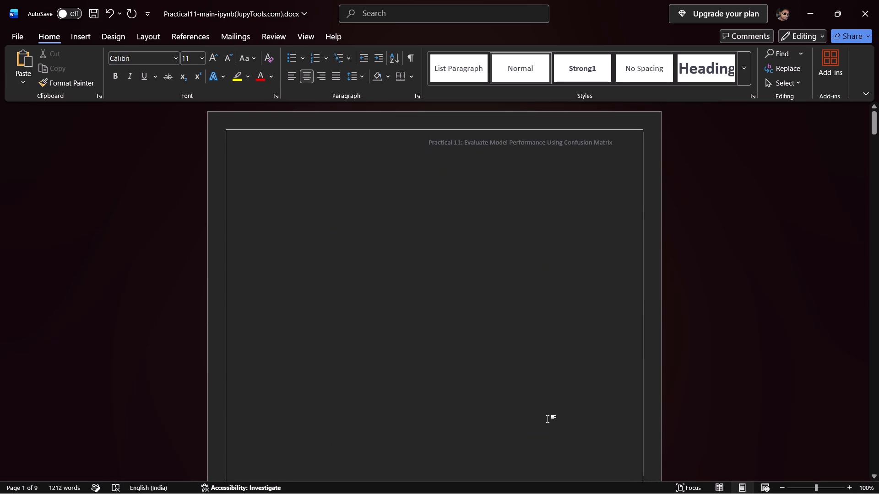
key("ctrl+BackSpace")
Delete the header text "Practical 11: Evaluate Model Performance Using Confusion Matrix" and close the header.
double_click(609, 139)
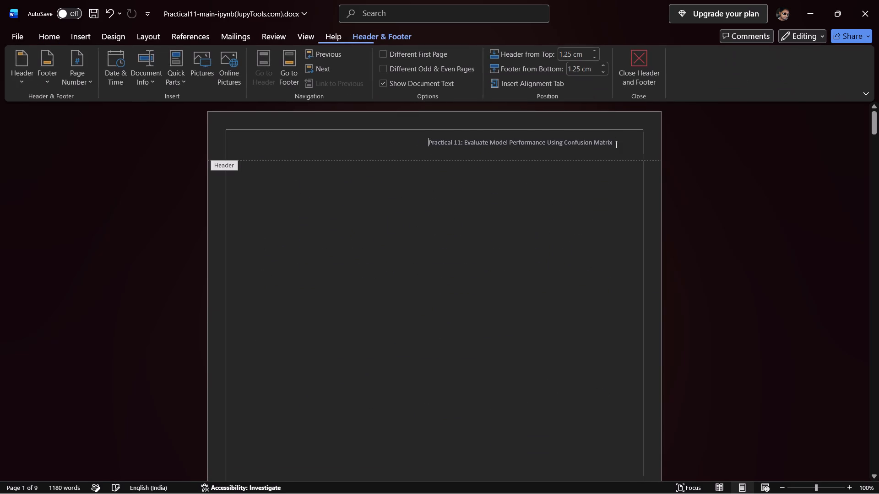
left_click_drag(617, 143, 409, 160)
key("BackSpace")
double_click(494, 286)
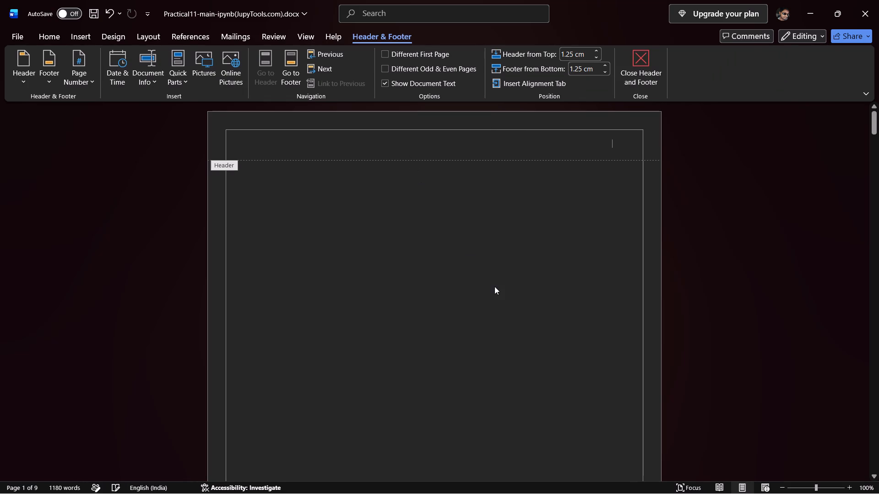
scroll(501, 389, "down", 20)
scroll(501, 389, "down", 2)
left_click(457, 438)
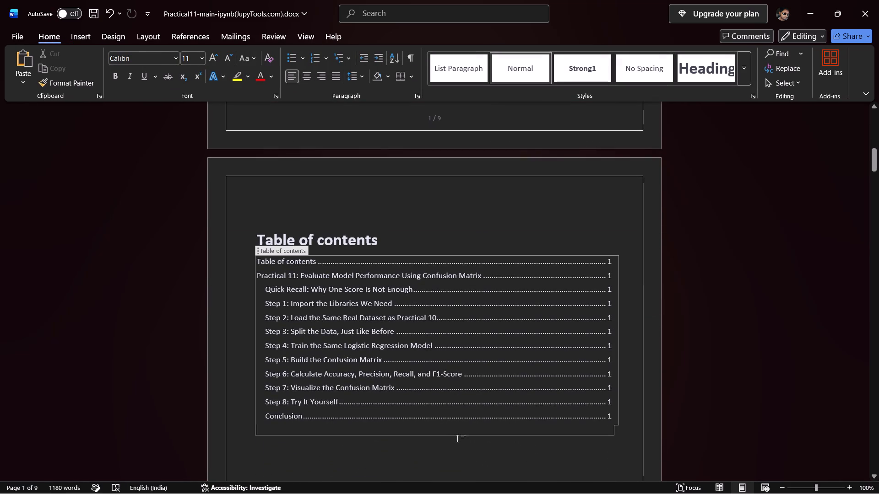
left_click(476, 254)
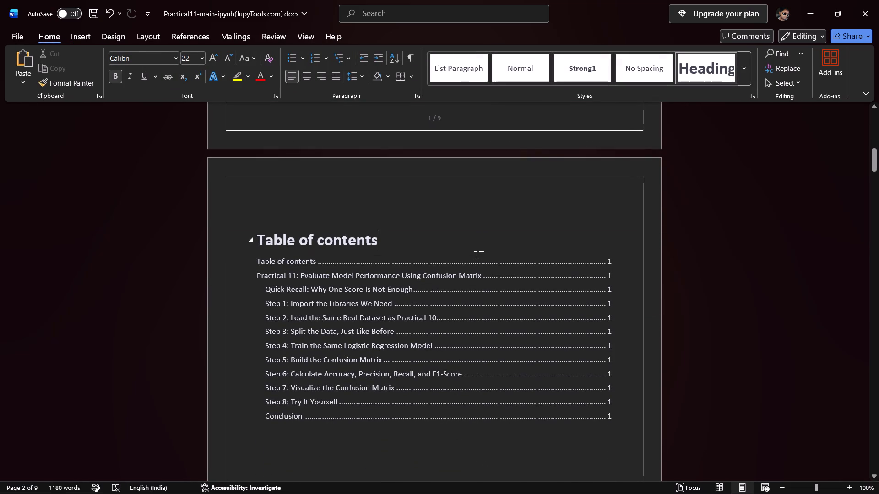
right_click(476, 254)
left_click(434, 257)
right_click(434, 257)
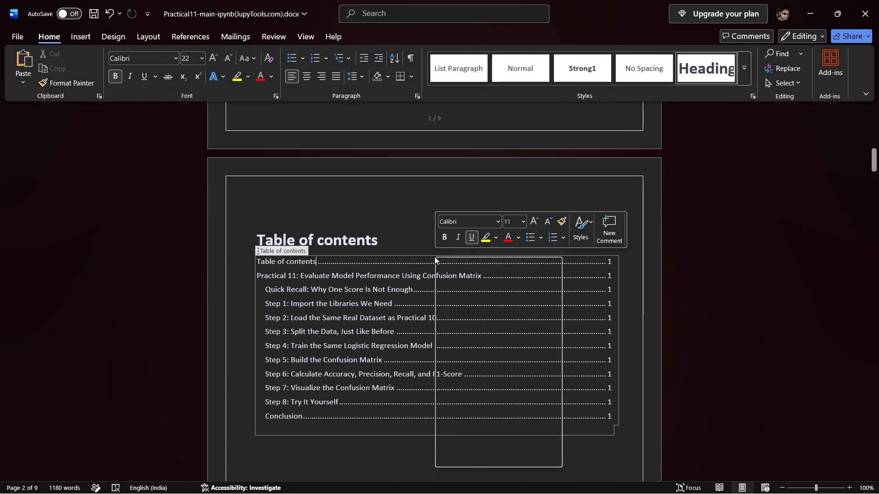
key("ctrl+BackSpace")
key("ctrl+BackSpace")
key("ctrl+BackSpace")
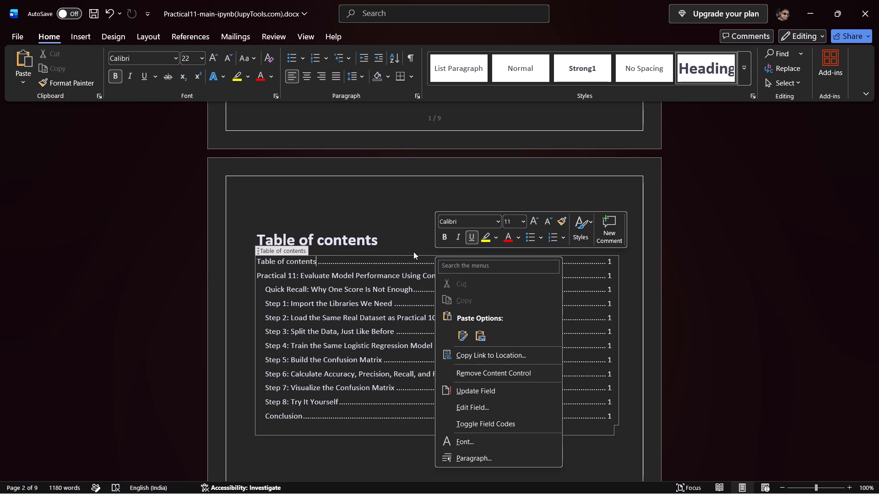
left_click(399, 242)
Delete the "Table of contents" heading together with all of its listed entries on the second page.
left_click_drag(258, 241, 556, 419)
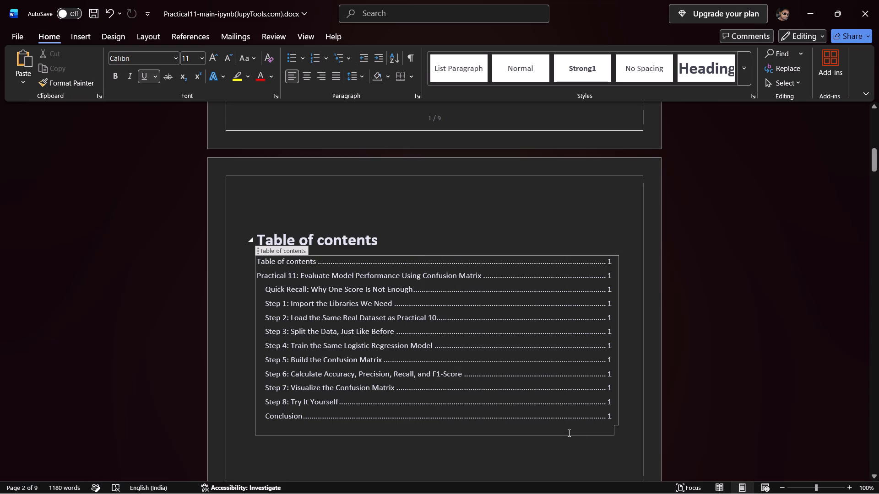
left_click(614, 459)
left_click_drag(615, 433, 477, 404)
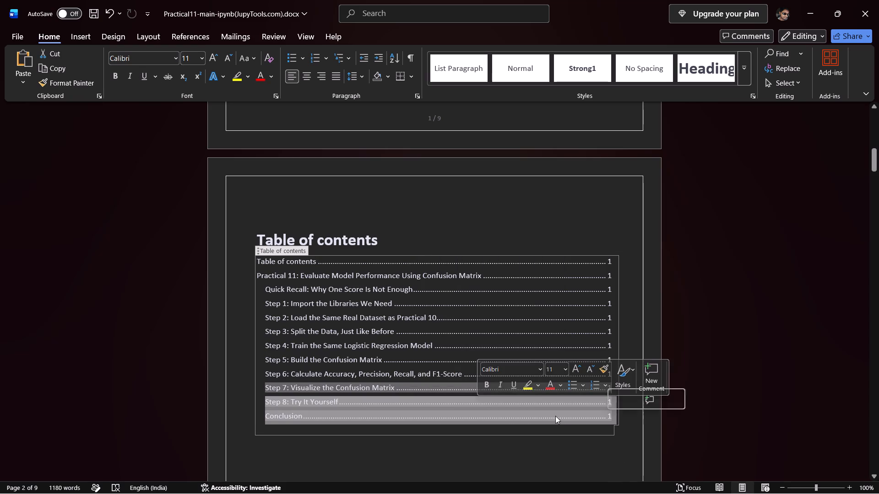
key("BackSpace")
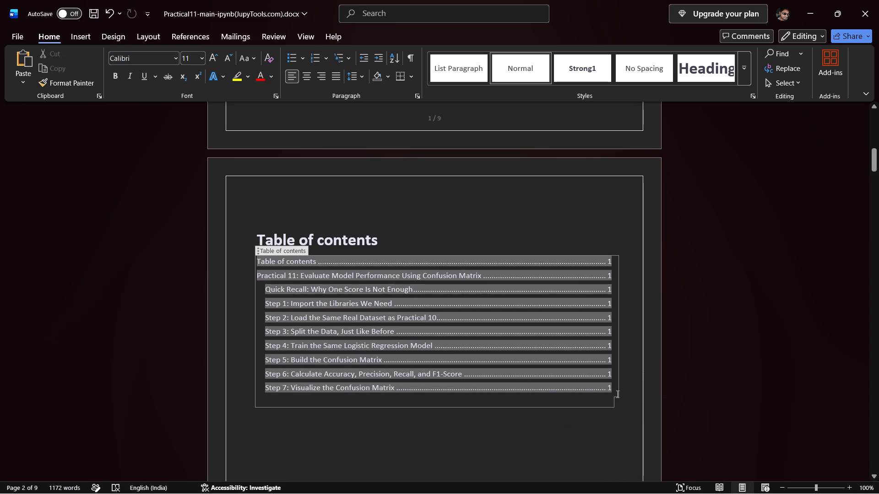
left_click_drag(617, 393, 231, 240)
key("BackSpace")
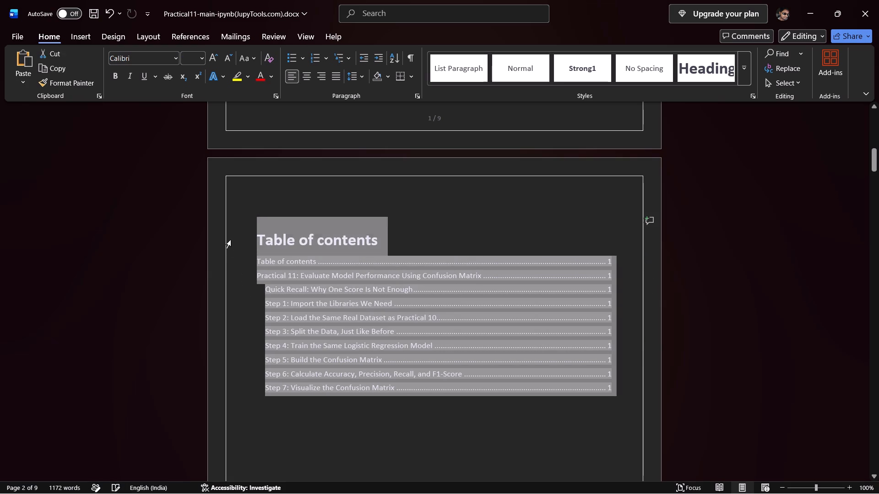
key("BackSpace")
Delete the leftover blank content where the table of contents was, ahead of the Practical 11 title.
scroll(375, 279, "up", 17)
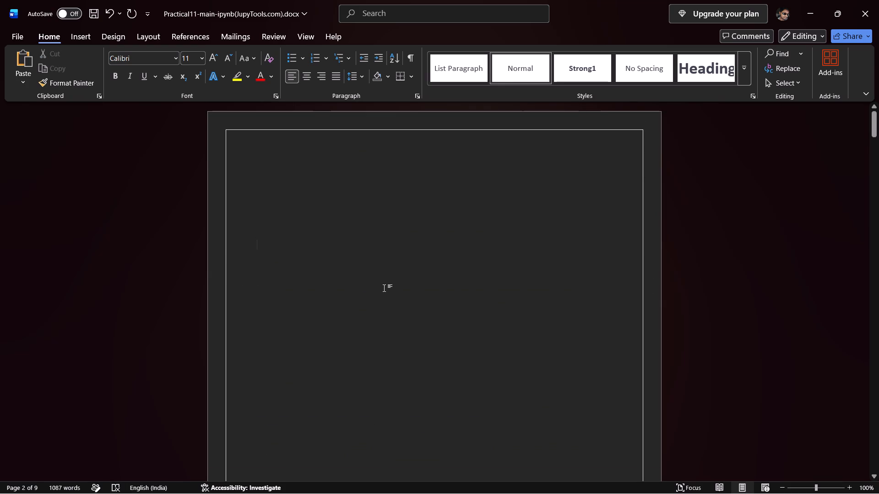
key("ctrl+BackSpace")
key("ctrl+BackSpace")
key("ctrl+BackSpace")
Delete the introductory text from the "Course: Business Analytics" line through the end of the Quick Recall section.
scroll(384, 288, "down", 2)
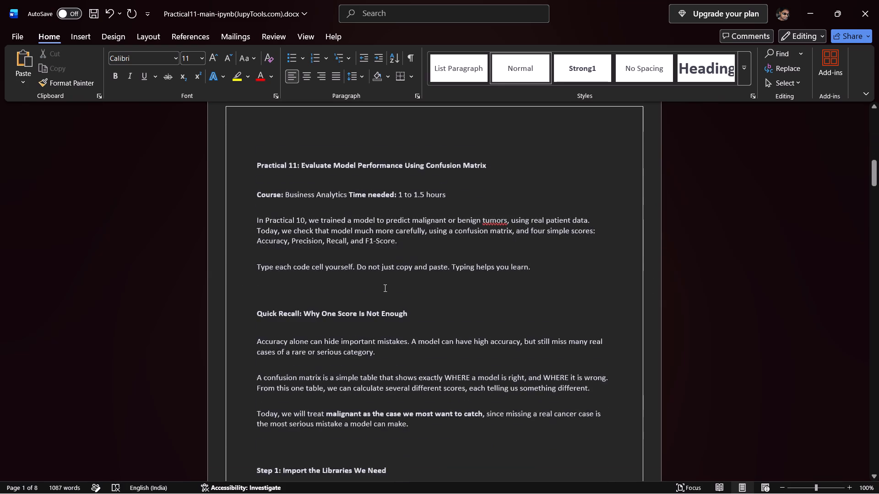
scroll(384, 288, "down", 6)
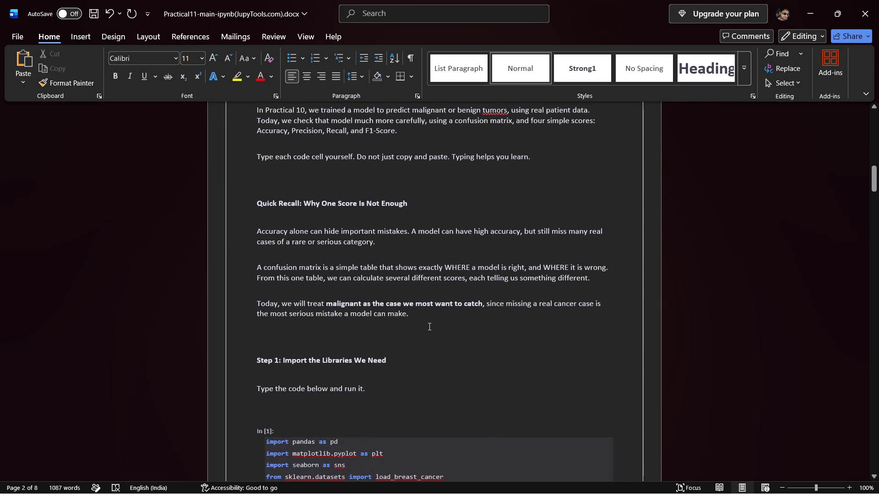
scroll(407, 322, "up", 2)
left_click_drag(421, 377, 244, 139)
scroll(347, 268, "up", 5)
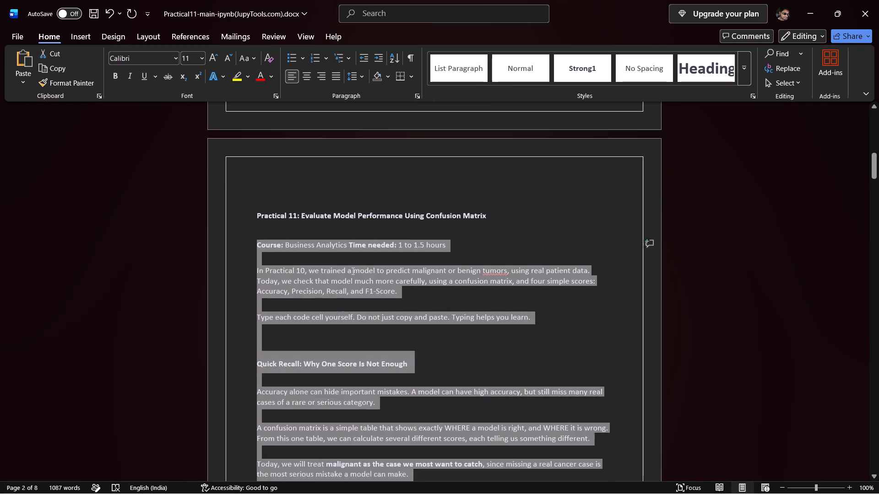
key("BackSpace")
Delete the title "Practical 11: Evaluate Model Performance Using Confusion Matrix" above Step 1.
left_click_drag(498, 243, 222, 244)
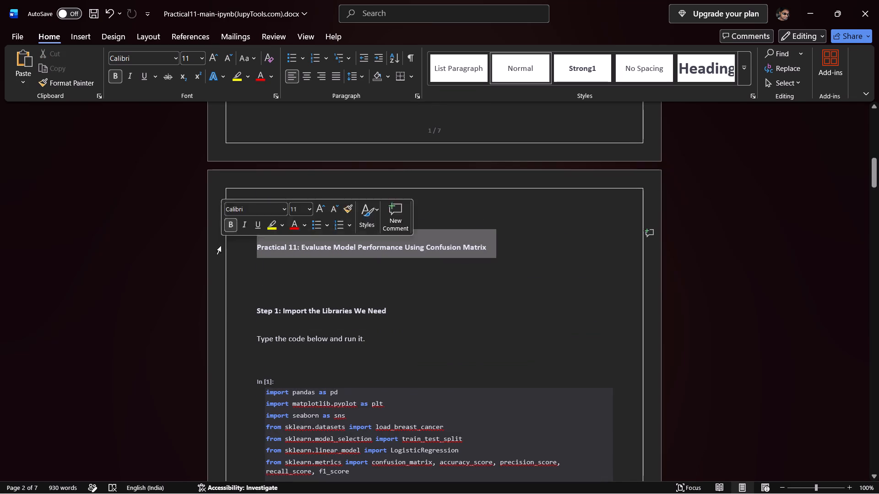
key("BackSpace")
key("BackSpace")
Remove the remaining blank lines above the heading "Step 1: Import the Libraries We Need".
scroll(359, 296, "up", 12)
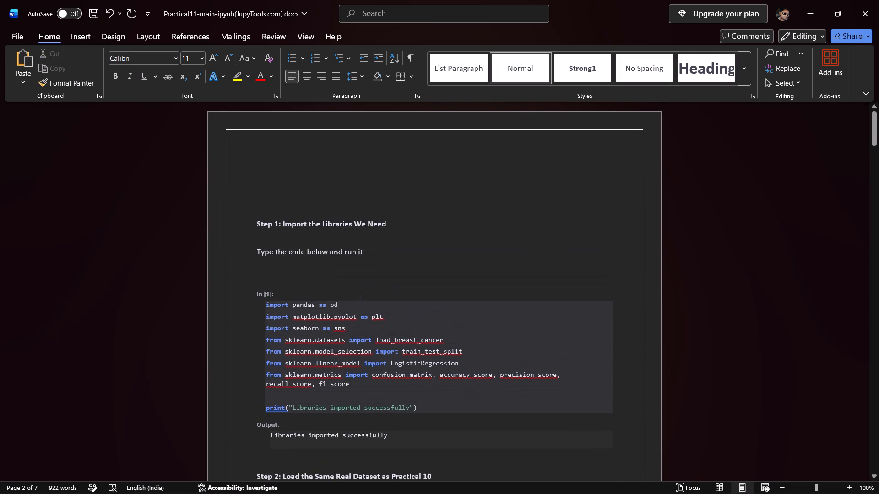
key("BackSpace")
key("BackSpace")
left_click(273, 182)
key("BackSpace")
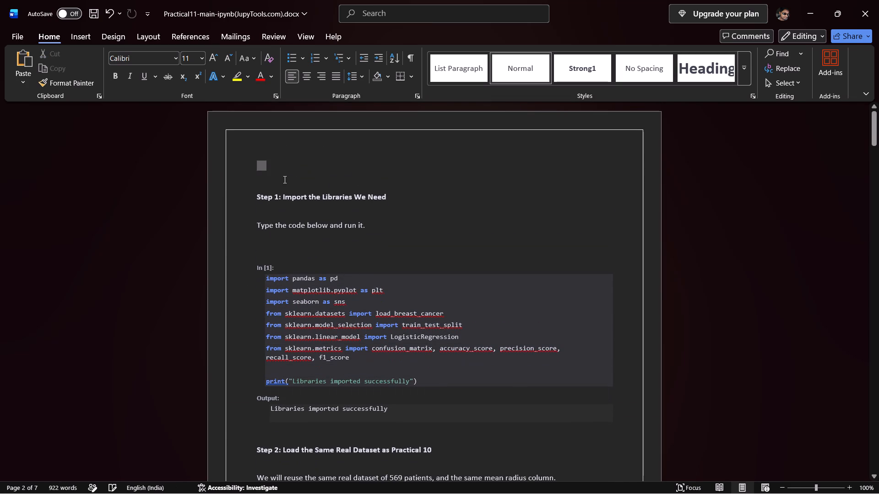
key("BackSpace")
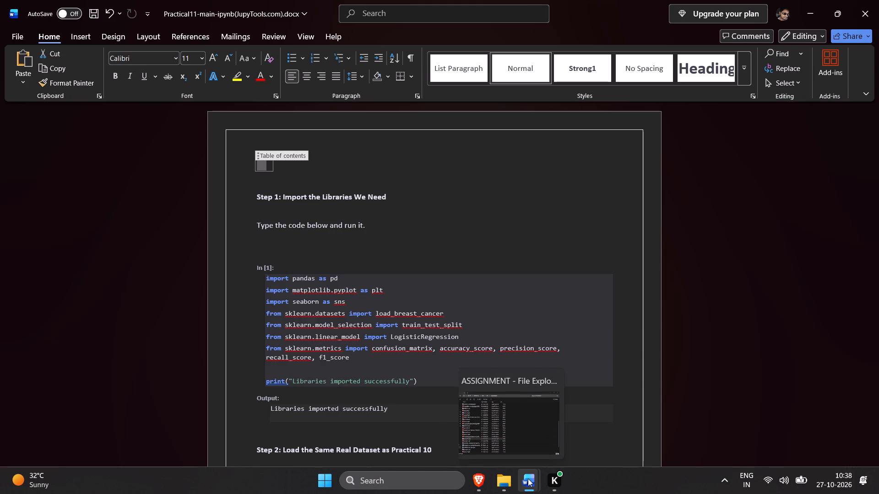
Switch to practical-11.docx and copy the Marwadi University logo from the Section 3 header.
left_click(582, 434)
scroll(330, 360, "up", 3)
double_click(325, 336)
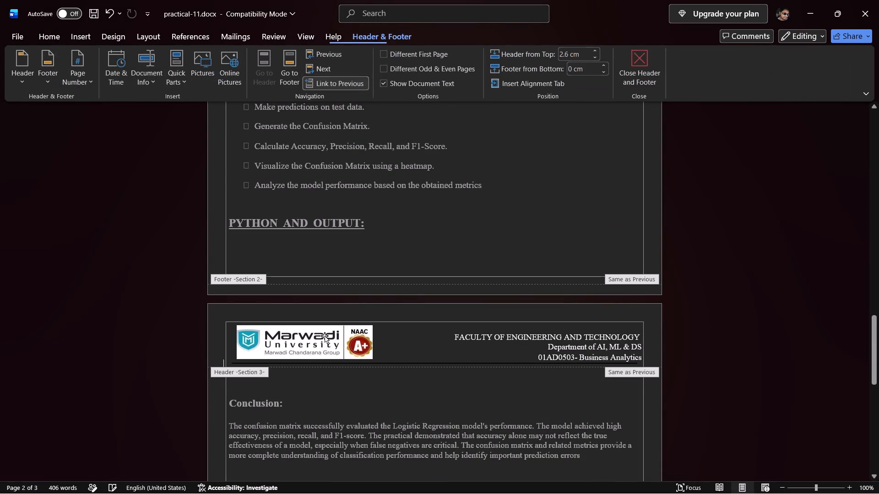
right_click(325, 336)
left_click(363, 47)
Return to the Practical11-main-ipynb(JupyTools.com) document, open its header, and set the header's distance from the top to 2.5 cm.
key("alt+Tab")
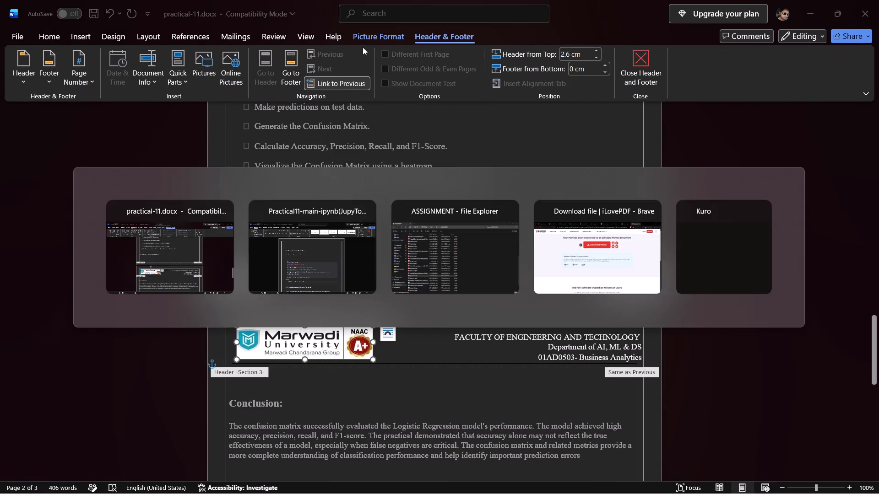
double_click(354, 140)
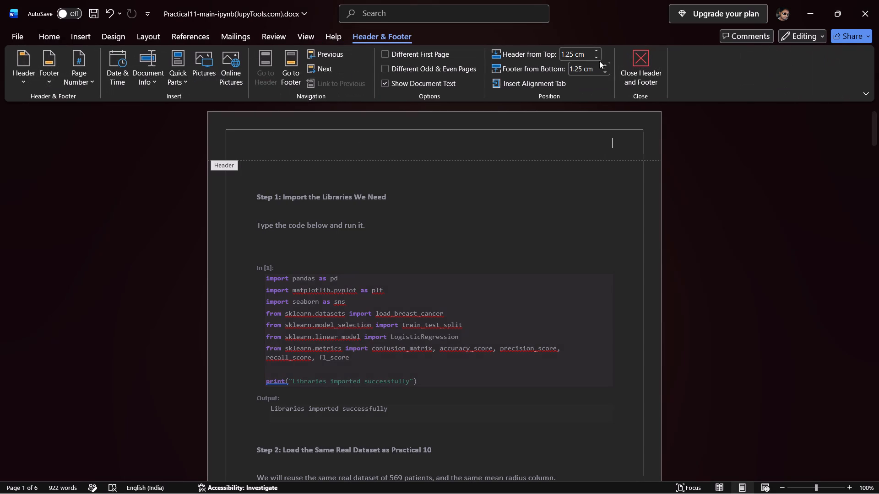
triple_click(598, 51)
triple_click(598, 51)
triple_click(598, 51)
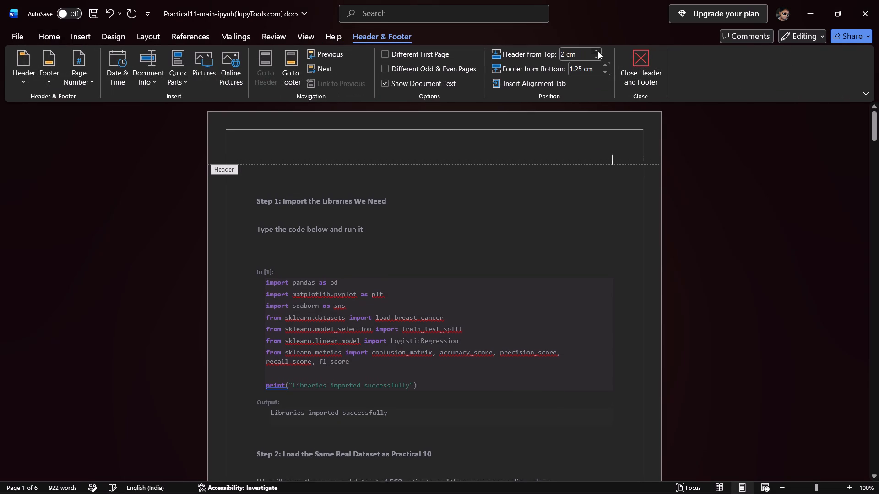
triple_click(598, 51)
left_click(598, 51)
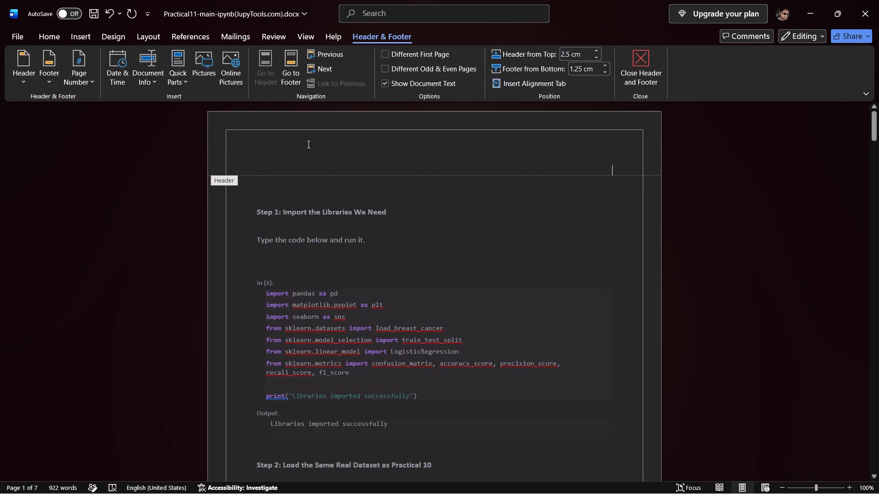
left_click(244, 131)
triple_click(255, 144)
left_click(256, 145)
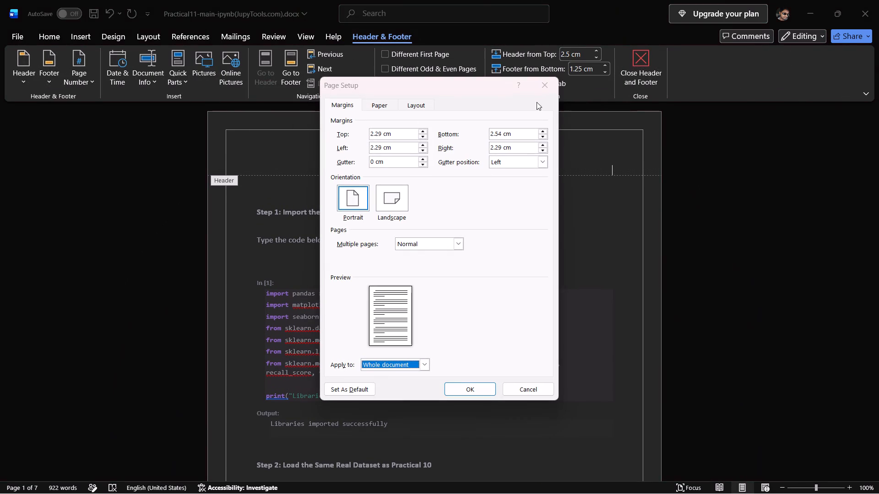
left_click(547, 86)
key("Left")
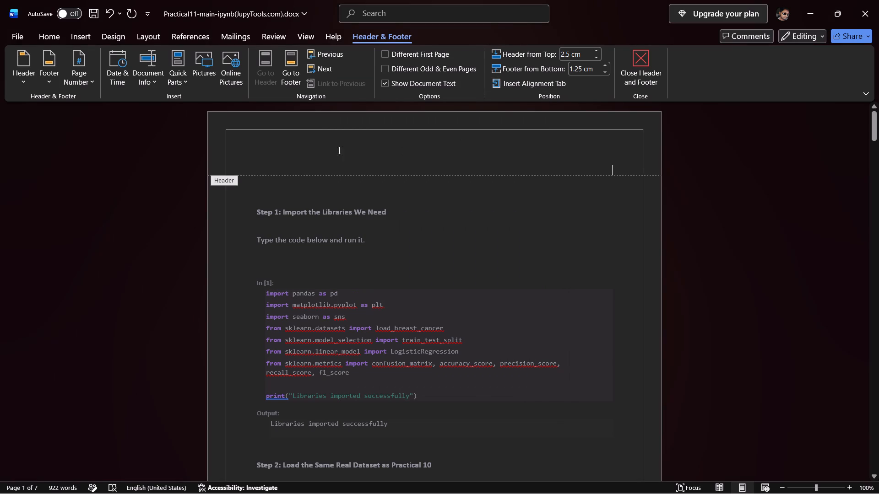
Paste the Marwadi University logo into the header and position it just inside the page border's upper-left corner.
left_click(296, 163)
triple_click(293, 164)
left_click(293, 164)
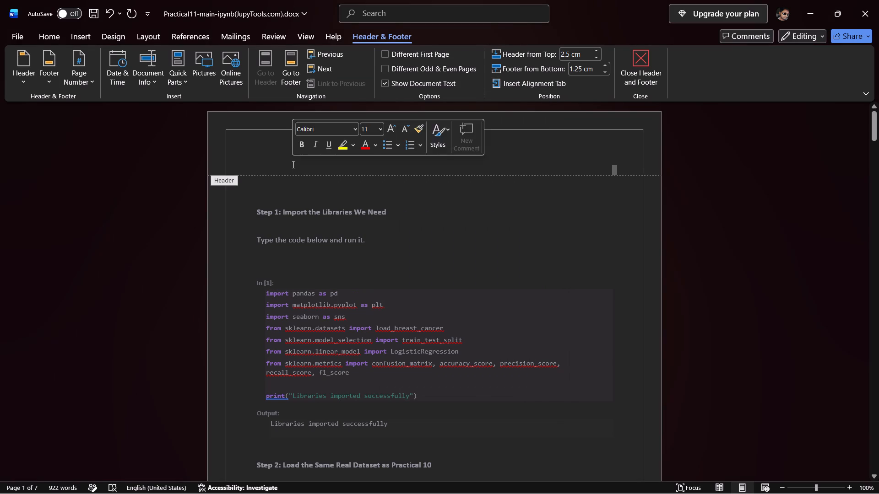
key("ctrl+v")
left_click_drag(347, 170, 318, 137)
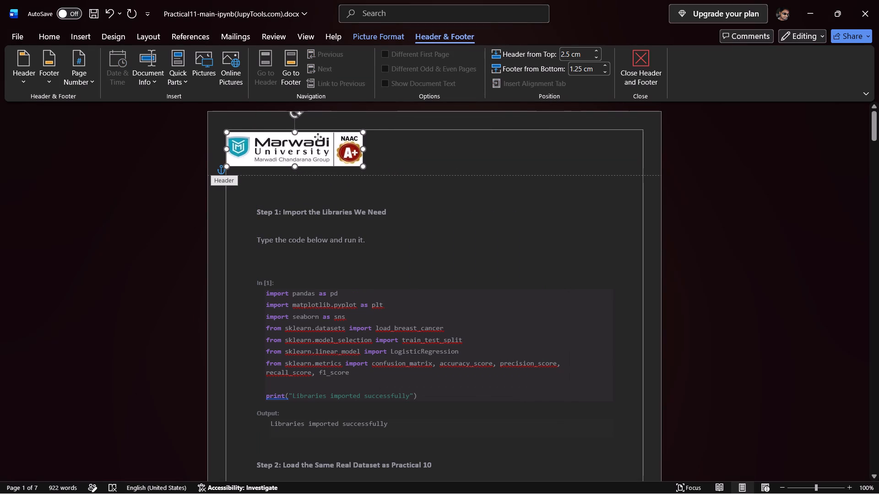
left_click_drag(318, 137, 320, 138)
left_click(425, 160)
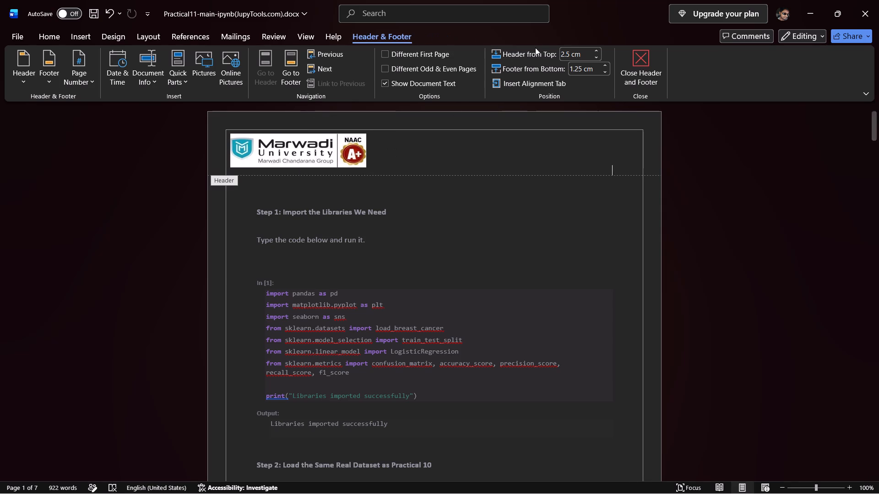
Increase the header's distance from the top slightly so the header area ends just below the logo.
triple_click(595, 51)
left_click(595, 51)
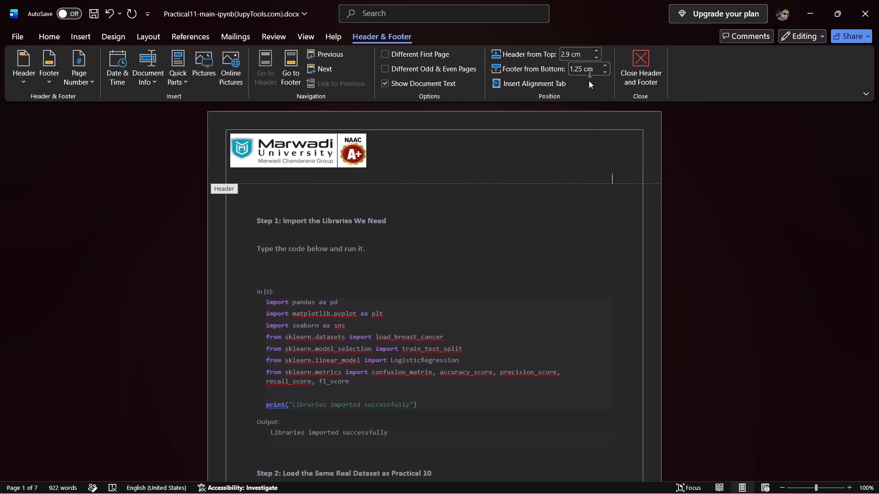
triple_click(597, 59)
Switch to practical-11.docx and copy the "FACULTY OF ENGINEERING AND TECHNOLOGY" text box from the Section 3 header.
key("alt+Tab")
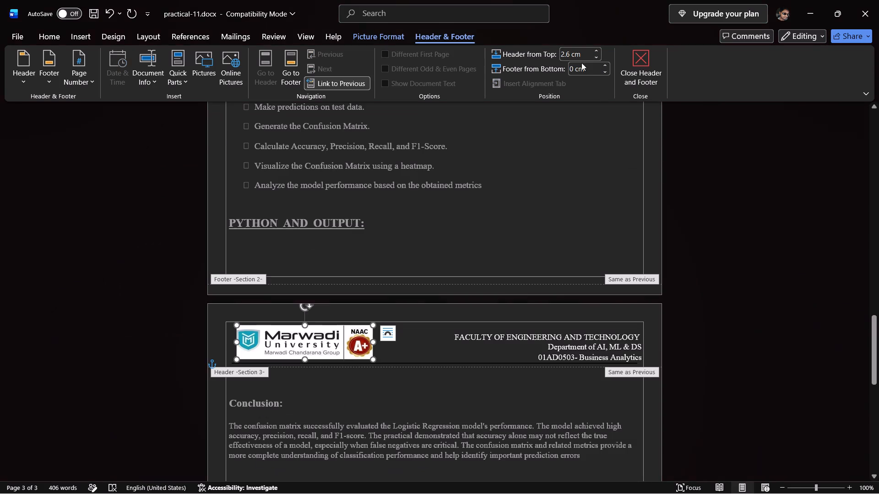
double_click(576, 344)
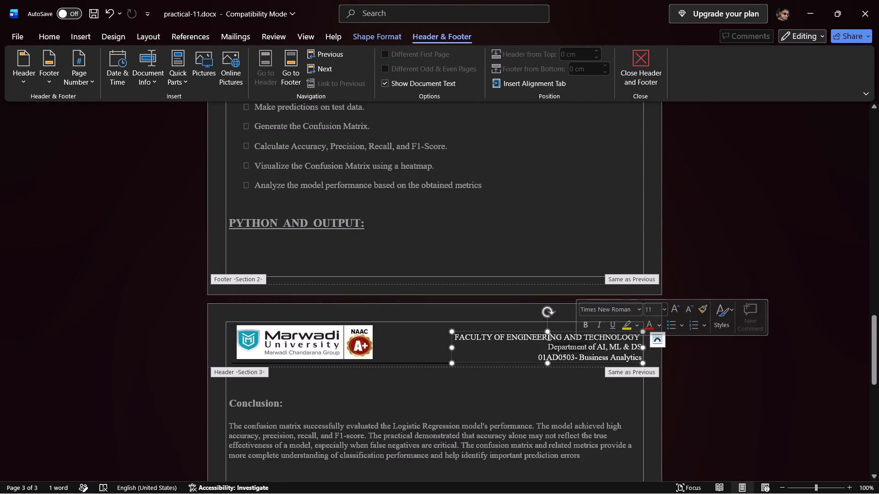
right_click(529, 333)
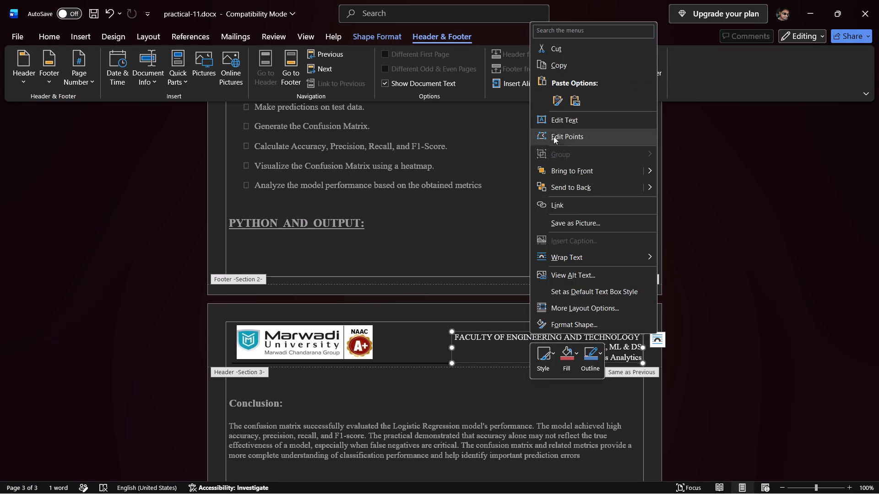
left_click(548, 66)
Paste the faculty text box into the Practical11-main-ipynb header and place it against the right page border, level with the logo.
key("alt+Tab")
key("ctrl+v")
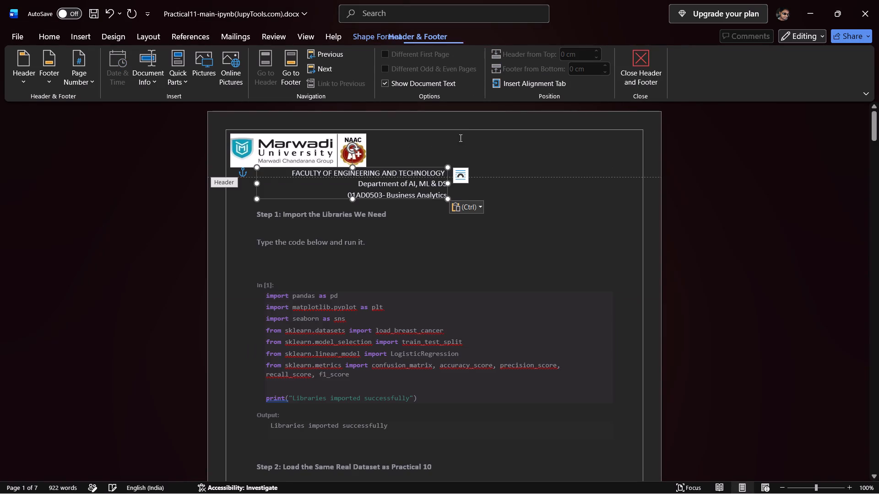
left_click_drag(418, 167, 561, 136)
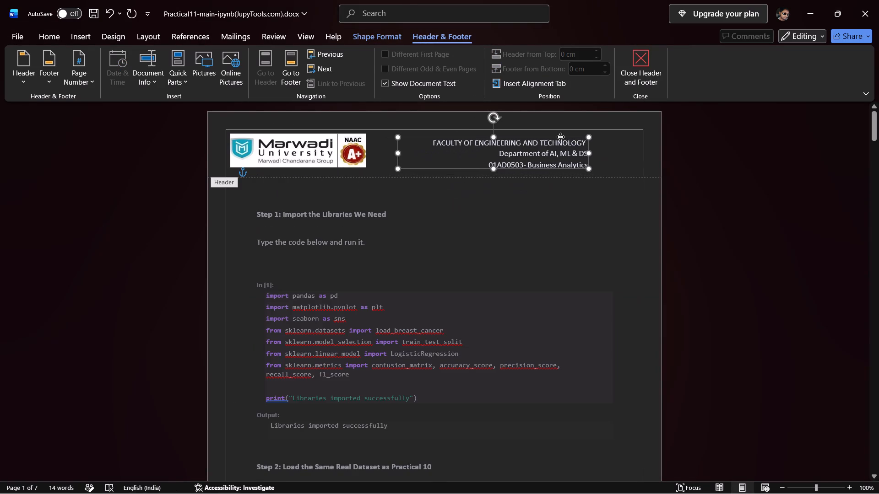
left_click_drag(561, 136, 614, 132)
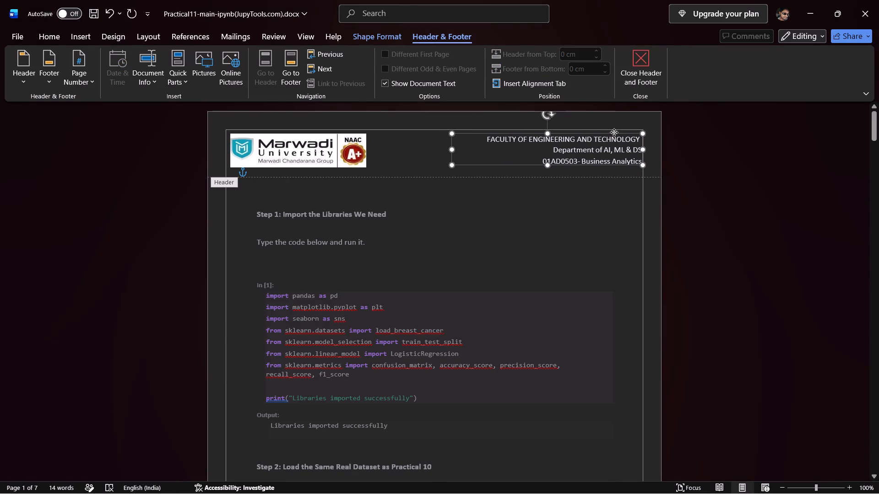
left_click_drag(614, 132, 614, 131)
left_click(570, 229)
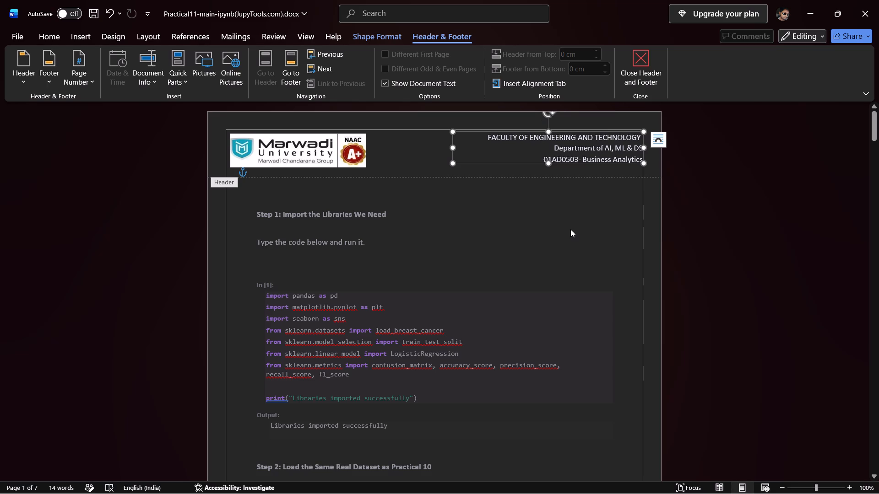
left_click(570, 229)
Switch to practical-11.docx and copy the horizontal line from its Section 3 header.
key("alt+Tab")
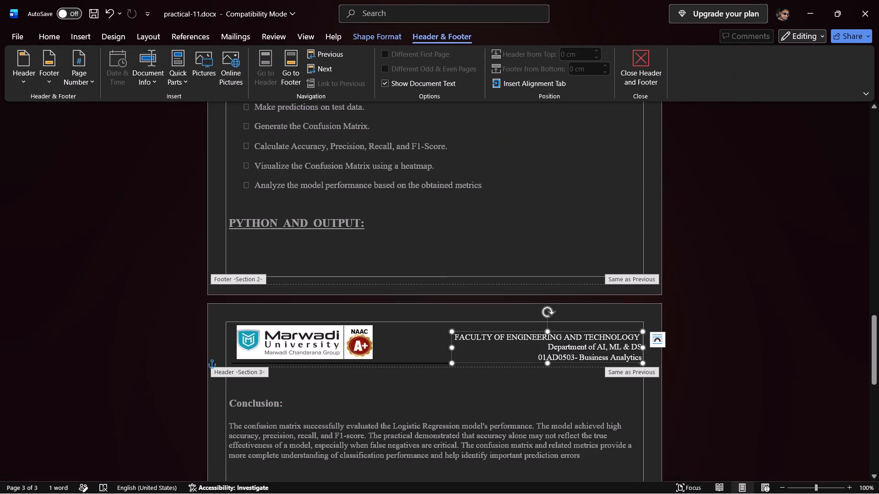
left_click(433, 359)
right_click(431, 363)
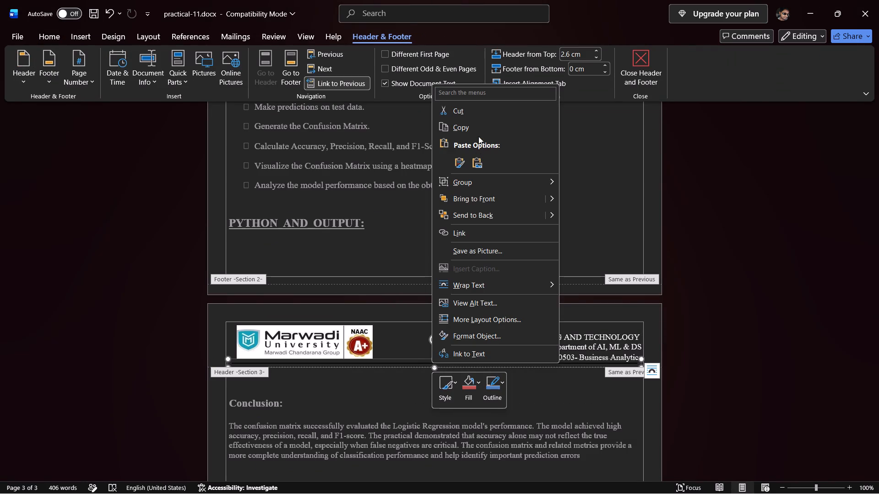
left_click(478, 123)
Paste the line into the Practical11-main-ipynb header and centre it on the page just below the logo, then leave the header.
key("alt+Tab")
double_click(390, 150)
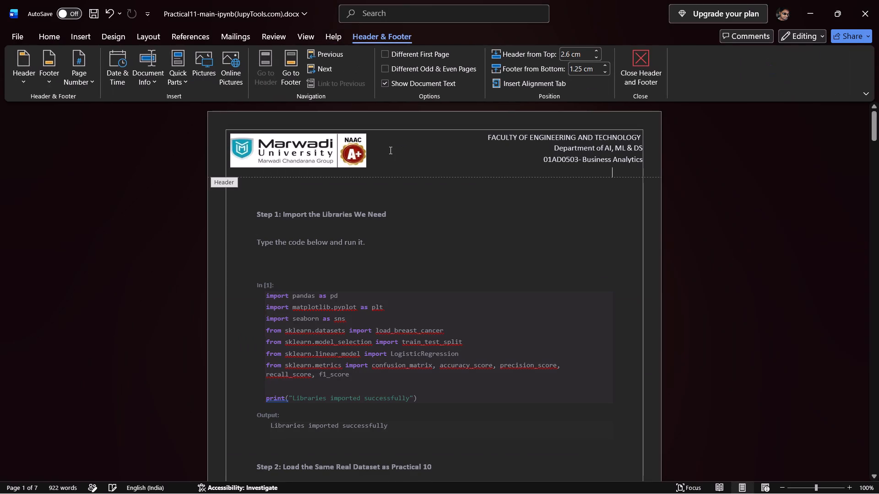
key("ctrl+v")
left_click_drag(440, 166, 424, 174)
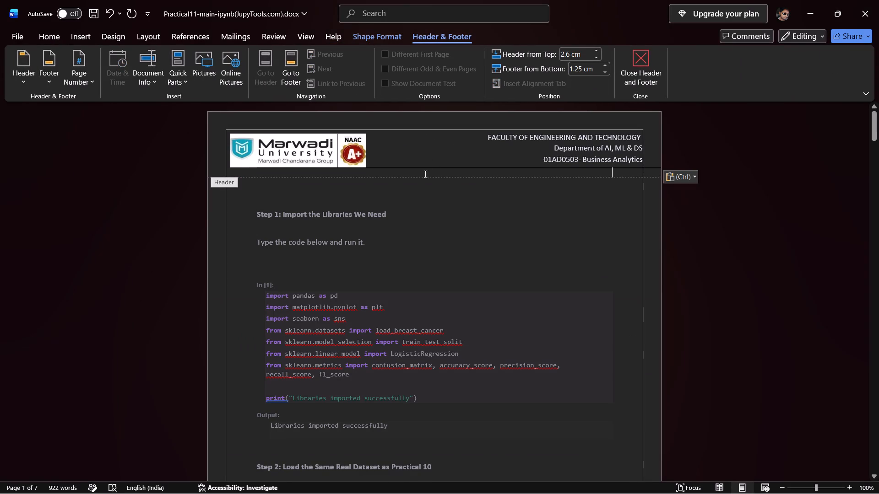
left_click_drag(424, 174, 417, 182)
left_click(531, 167)
right_click(532, 167)
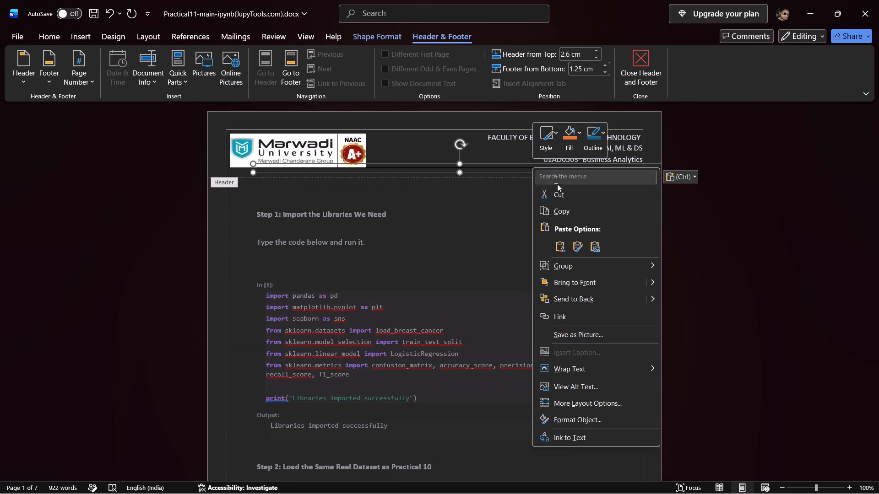
left_click(494, 167)
left_click_drag(479, 165, 471, 170)
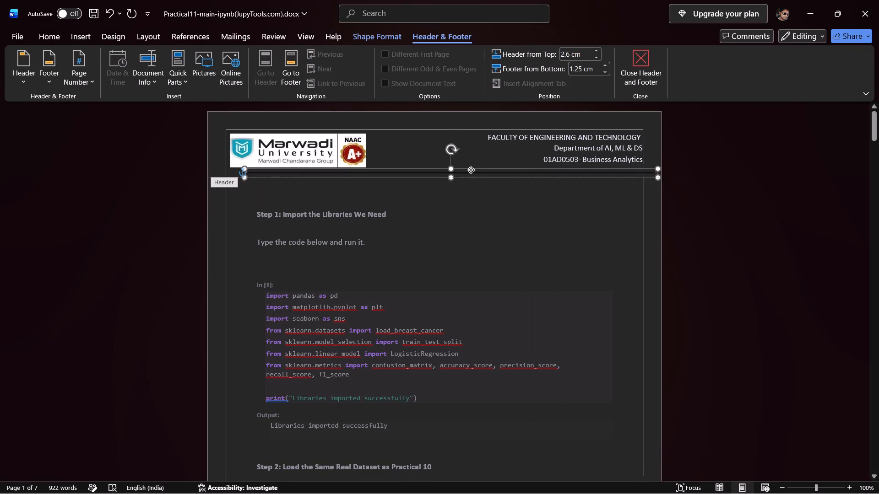
left_click_drag(471, 170, 450, 170)
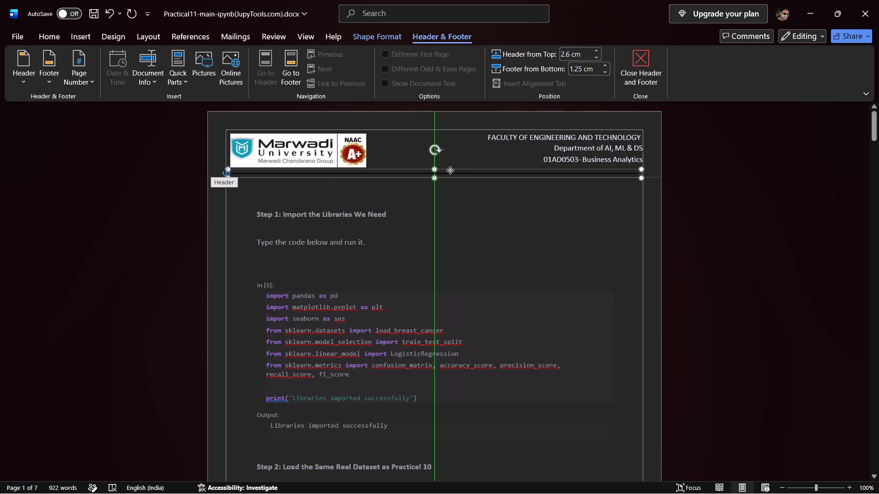
left_click_drag(450, 170, 450, 170)
double_click(492, 238)
Look through all pages of the document, examining the repeated header and the converted notebook content.
scroll(494, 234, "down", 11)
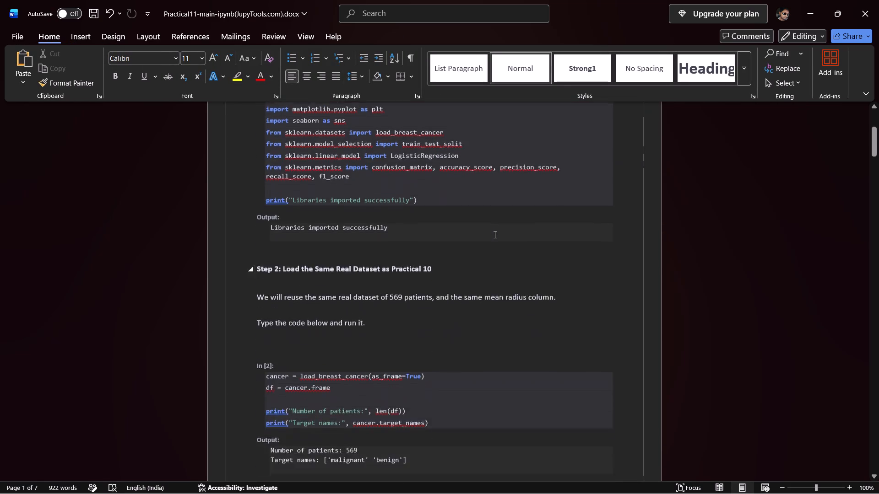
scroll(494, 234, "down", 10)
scroll(494, 236, "down", 20)
scroll(494, 236, "down", 9)
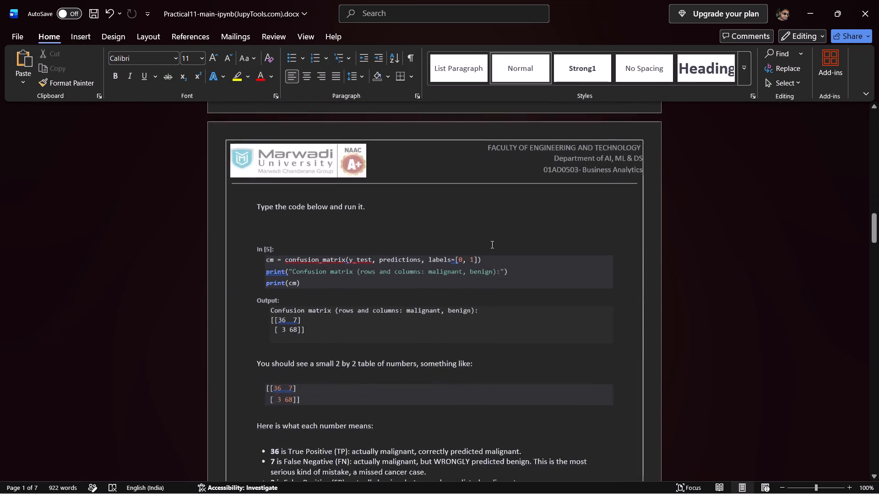
scroll(491, 244, "down", 15)
scroll(491, 244, "down", 17)
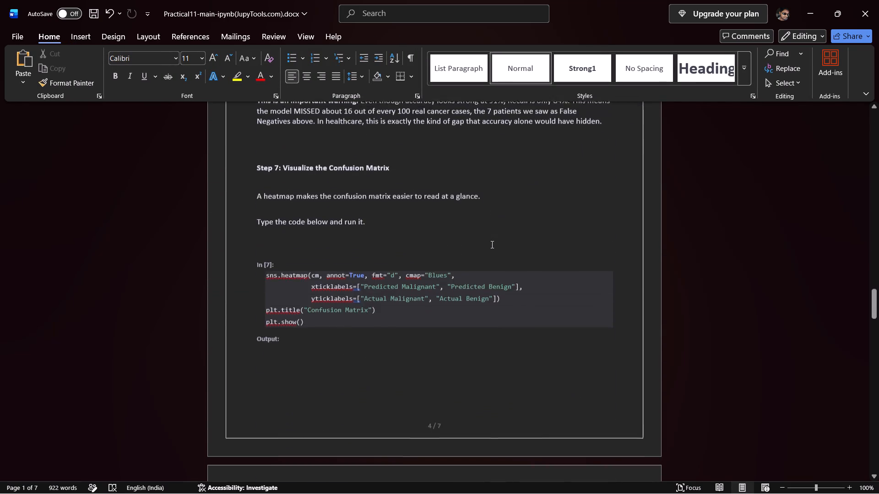
scroll(491, 244, "down", 8)
scroll(483, 247, "down", 18)
scroll(472, 284, "down", 13)
Remove the "In this practical, you learned to:" line and the blank lines around the Conclusion heading.
scroll(472, 284, "up", 1)
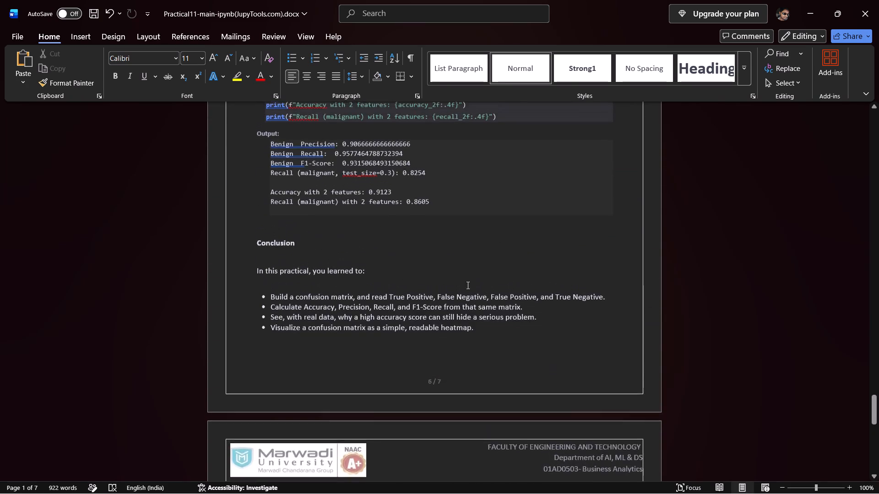
scroll(467, 285, "up", 1)
left_click(280, 274)
key("BackSpace")
left_click(281, 296)
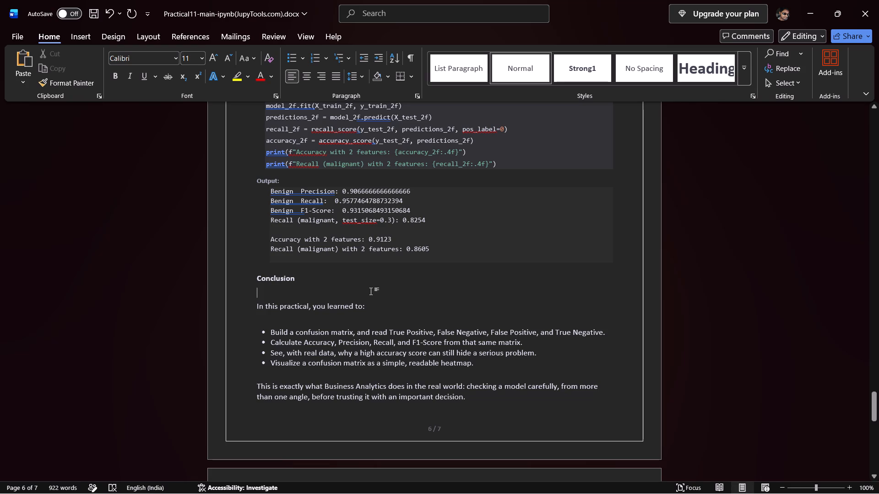
left_click_drag(375, 306, 241, 311)
key("BackSpace")
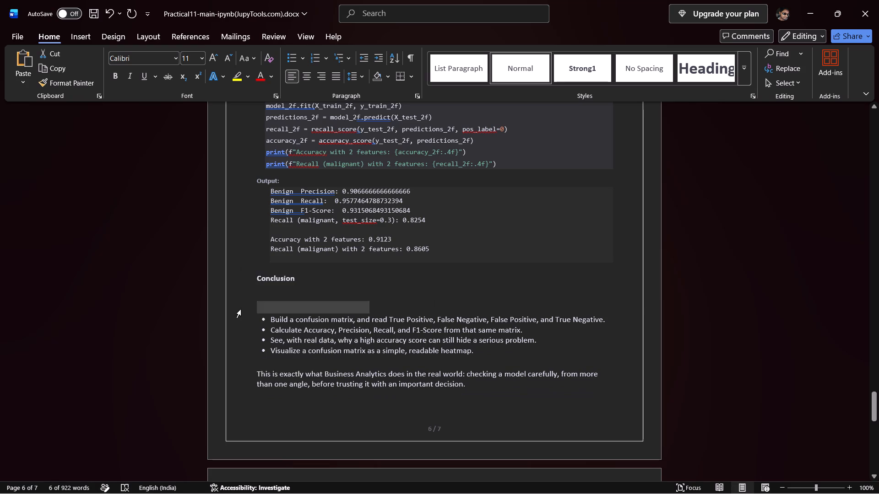
key("BackSpace")
key("BackSpace")
scroll(281, 304, "down", 9)
scroll(281, 304, "up", 1)
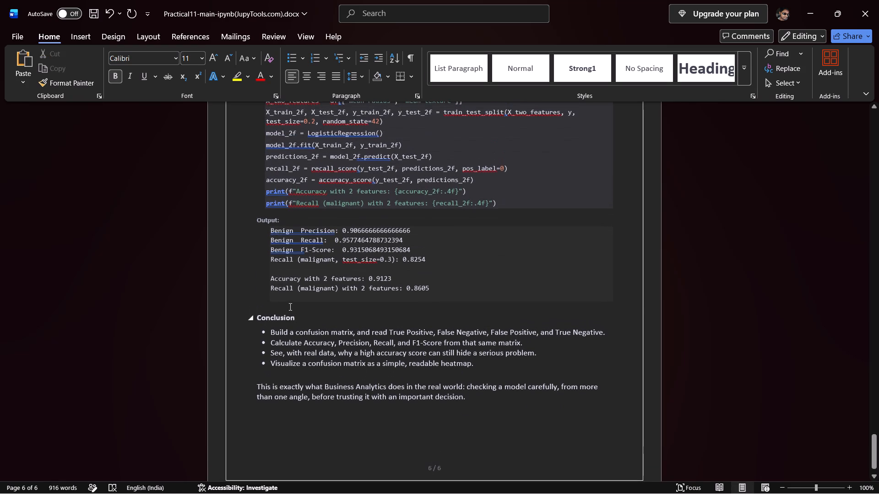
Switch to practical-11.docx and delete the Conclusion heading with its paragraph on the last page.
key("alt+Tab")
scroll(349, 293, "down", 3)
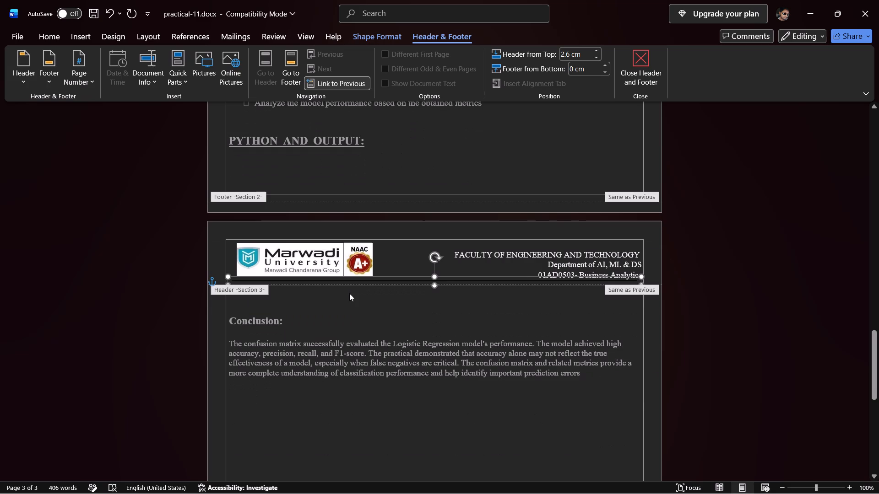
key("alt+Tab")
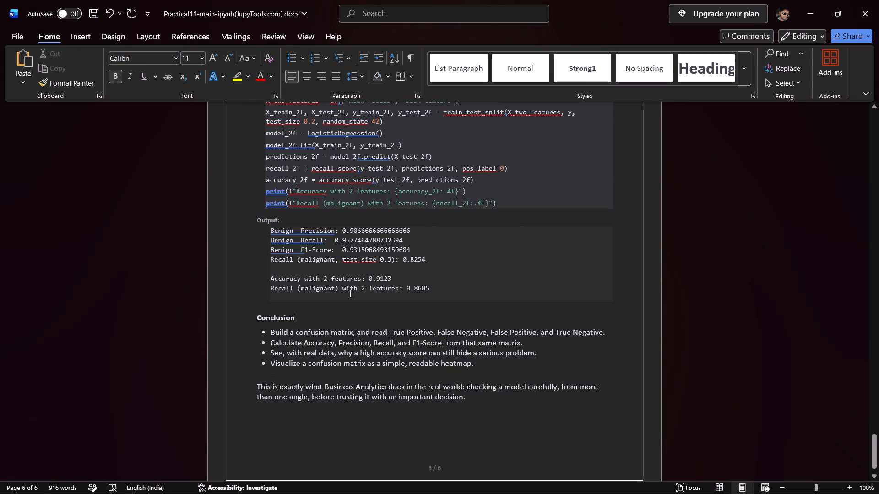
key("alt+Tab")
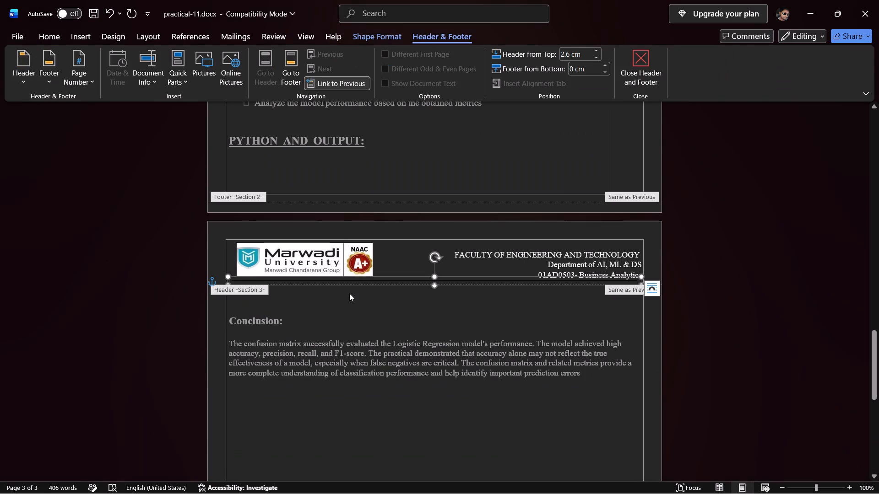
left_click_drag(592, 376, 336, 328)
double_click(519, 369)
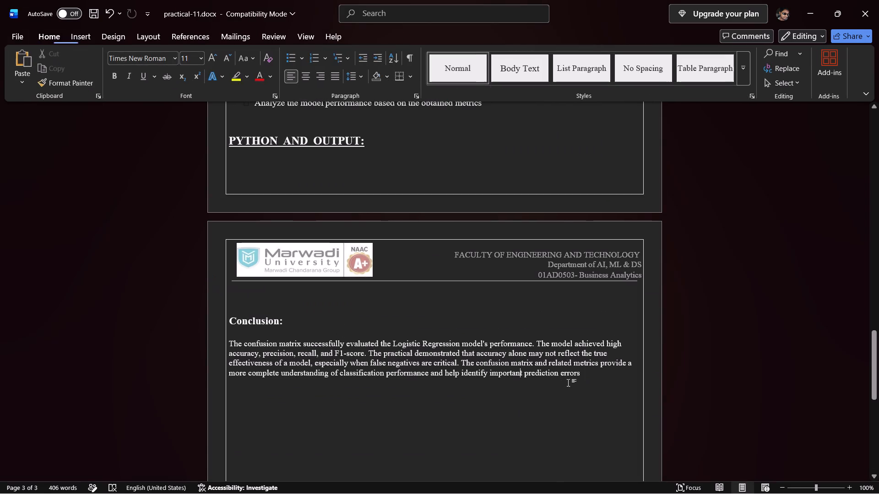
left_click_drag(586, 376, 212, 322)
key("BackSpace")
Remove the remaining empty paragraphs and the blank last page after the "PYTHON AND OUTPUT:" heading.
key("BackSpace")
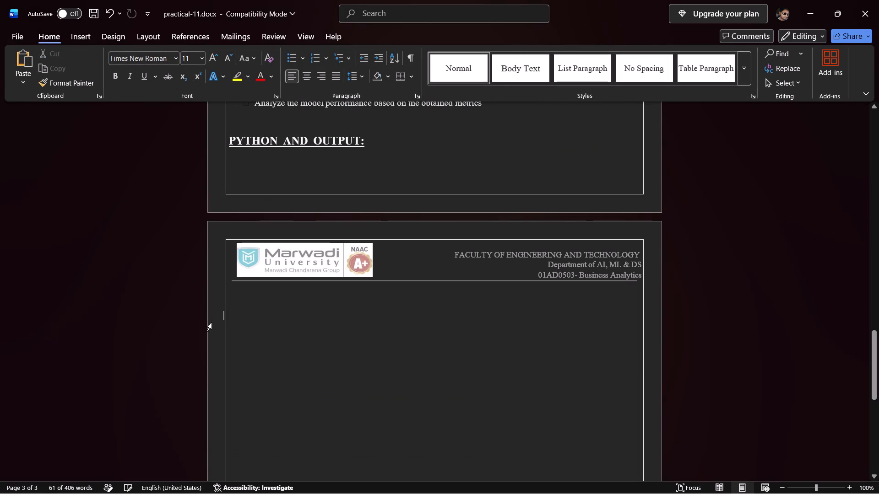
key("BackSpace")
key("BackSpace")
key("BackSpace")
key("BackSpace")
key("BackSpace")
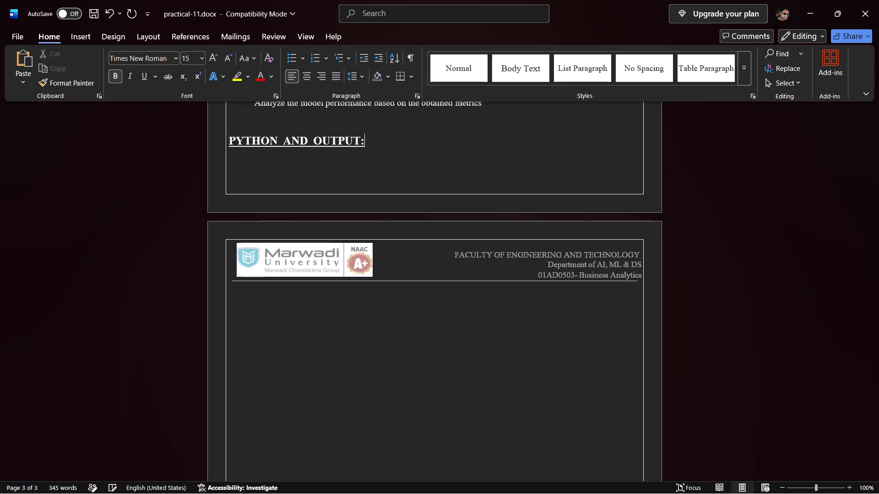
left_click(273, 313)
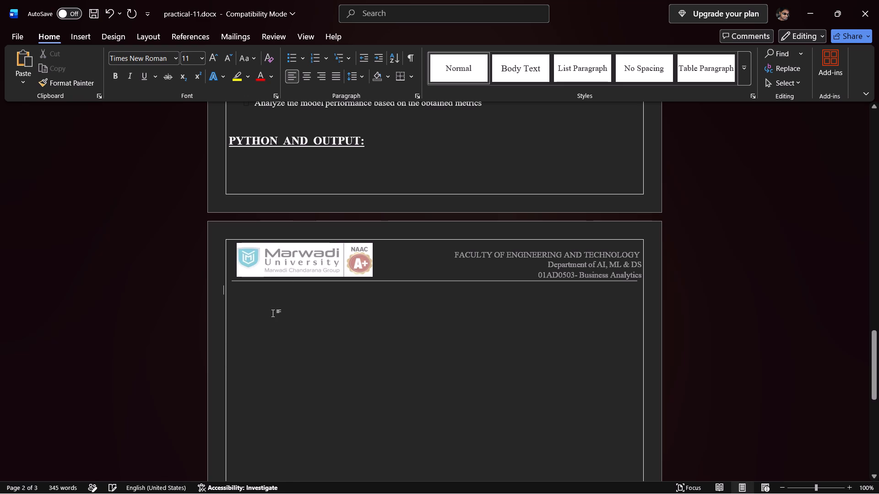
key("ctrl+BackSpace")
Insert a space in front of the "PYTHON AND OUTPUT:" heading.
scroll(364, 344, "up", 2)
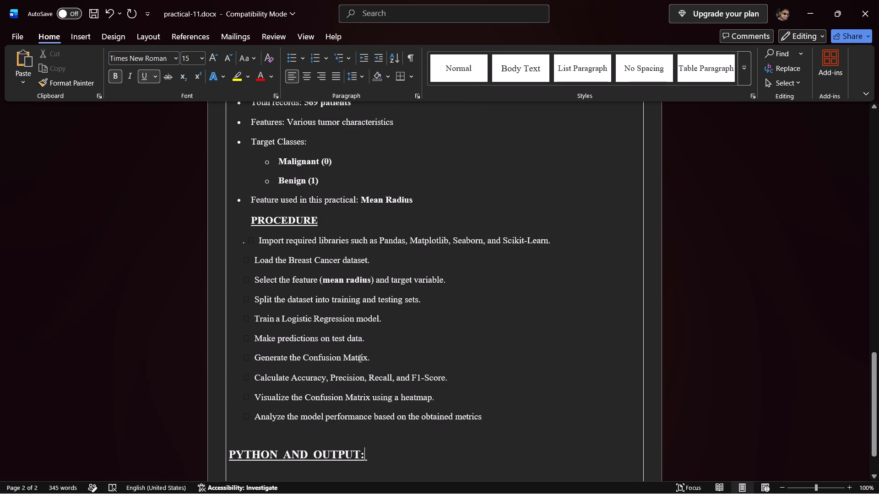
left_click(230, 457)
key("space")
scroll(345, 455, "up", 5)
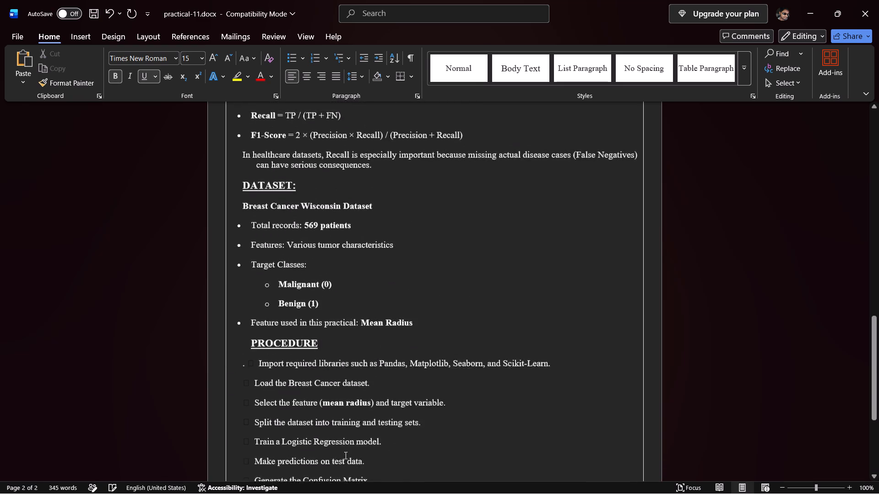
scroll(345, 455, "up", 11)
scroll(277, 351, "down", 7)
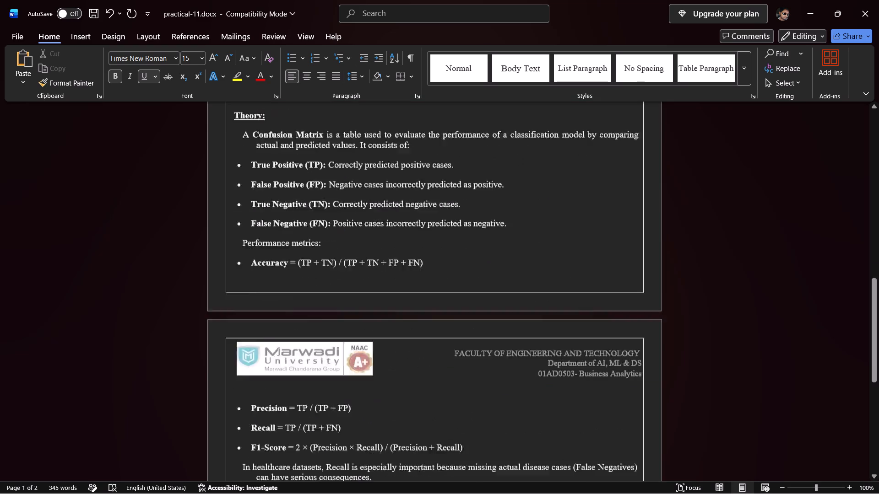
Switch to Practical11-main-ipynb and remove the blank line above the "Step 1: Import the Libraries We Need" heading.
key("alt+Tab")
scroll(277, 351, "up", 20)
scroll(277, 351, "up", 3)
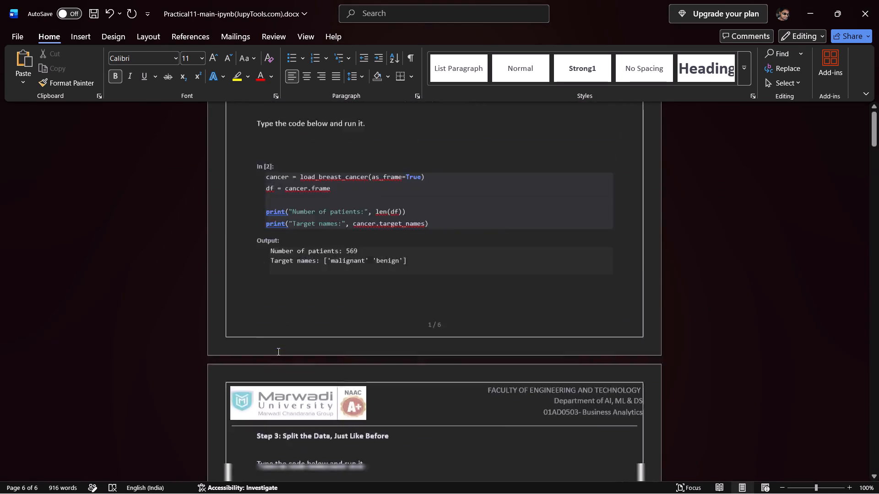
scroll(277, 351, "up", 6)
left_click(263, 200)
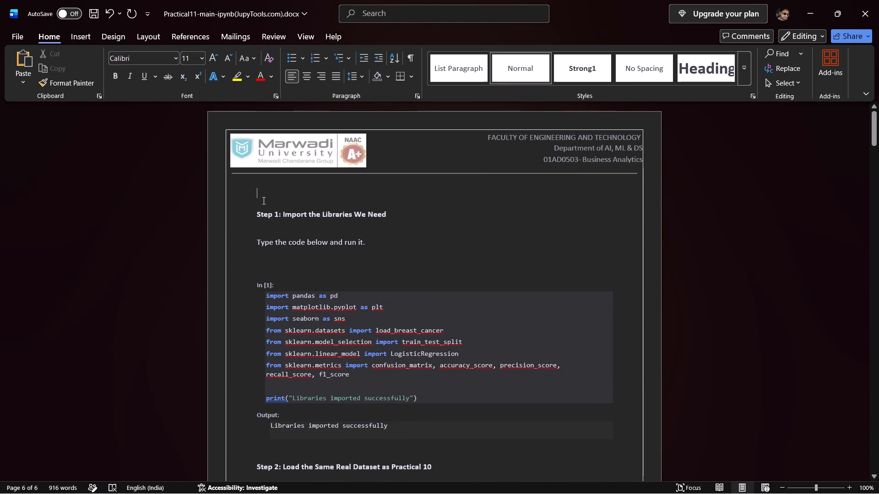
key("BackSpace")
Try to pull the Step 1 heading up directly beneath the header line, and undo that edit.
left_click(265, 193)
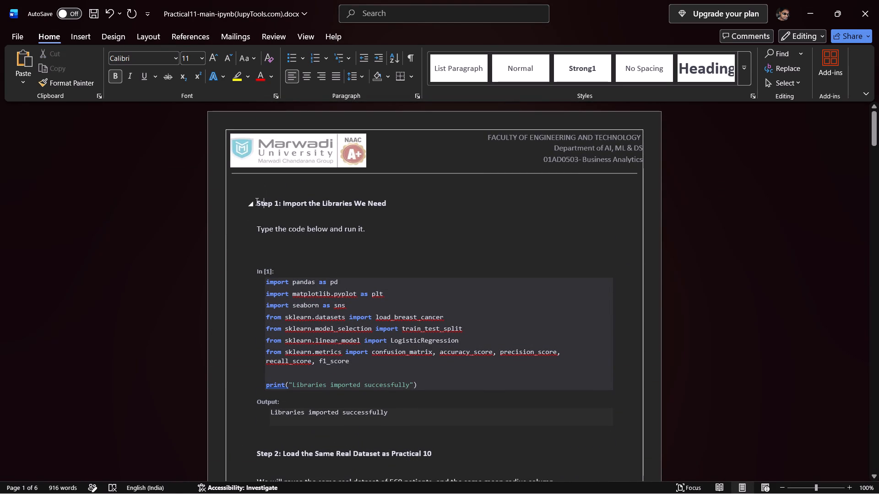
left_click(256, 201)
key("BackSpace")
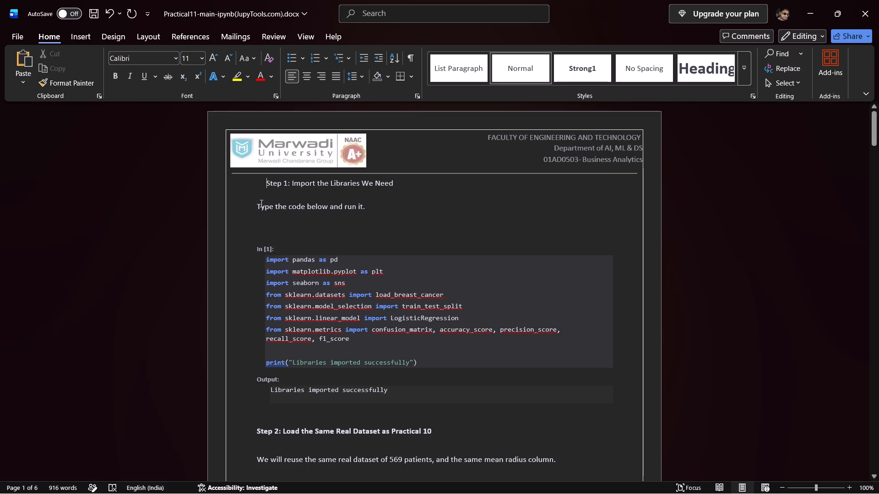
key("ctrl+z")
Remove the blank lines above and below "Type the code below and run it." in Step 1.
left_click(262, 217)
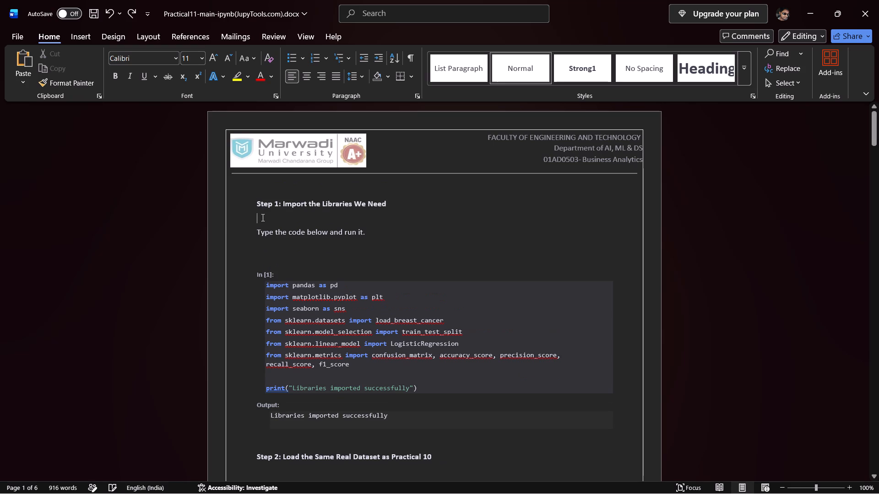
key("BackSpace")
left_click(261, 243)
key("BackSpace")
key("BackSpace")
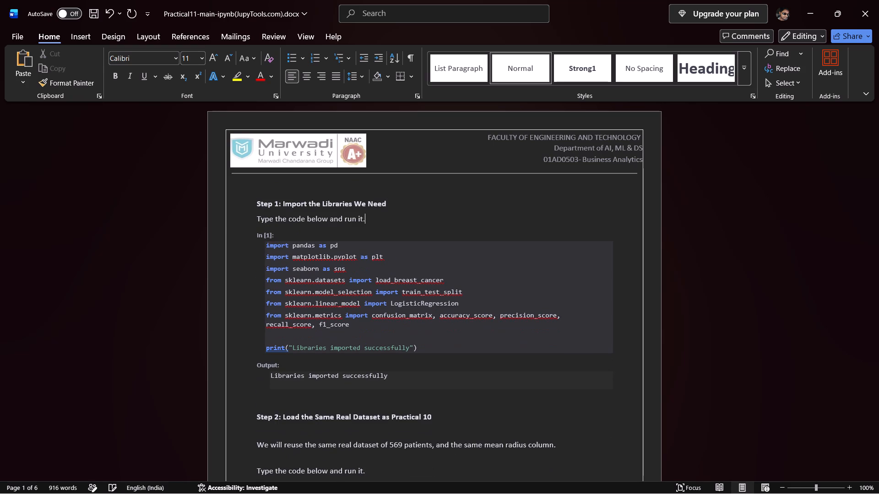
Remove the blank lines above the Step 2 heading and between its heading, description lines and code cell In [2].
scroll(260, 258, "down", 6)
left_click(264, 232)
key("BackSpace")
left_click(269, 258)
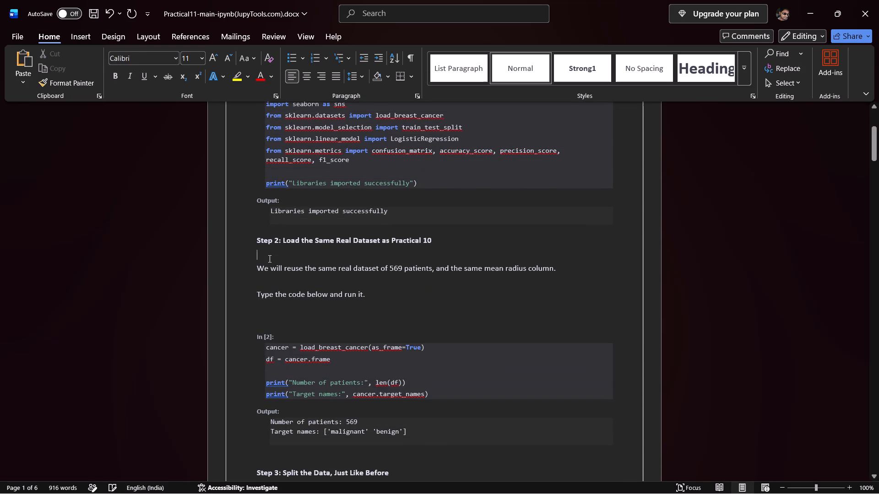
key("BackSpace")
left_click(264, 269)
key("BackSpace")
left_click(266, 298)
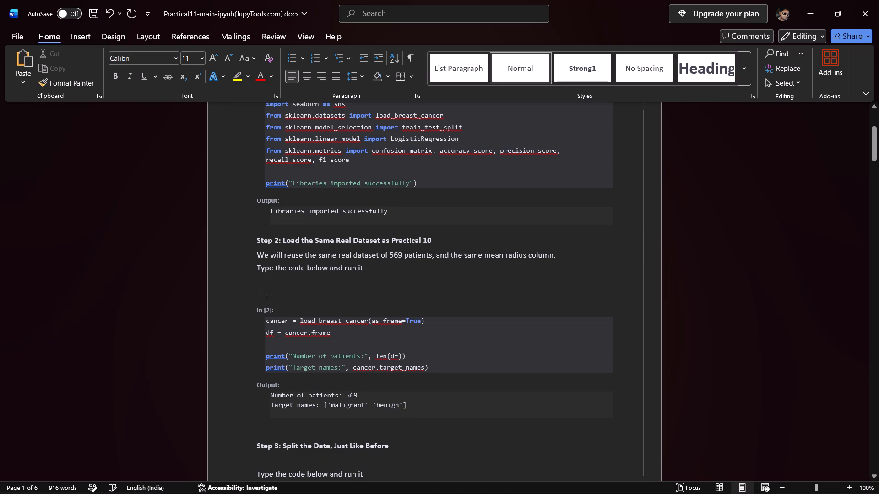
key("BackSpace")
key("BackSpace")
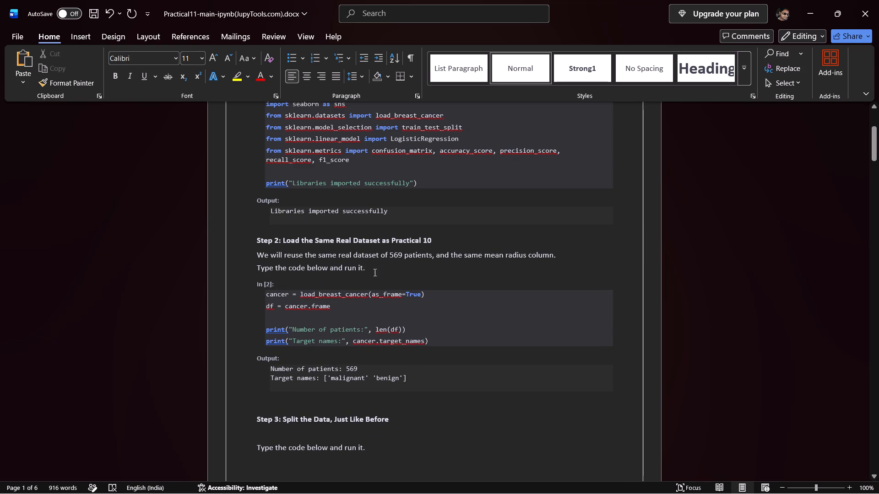
Delete the "Type the code below and run it." lines from Step 2 and Step 1.
left_click_drag(377, 268, 255, 267)
key("BackSpace")
scroll(338, 279, "up", 10)
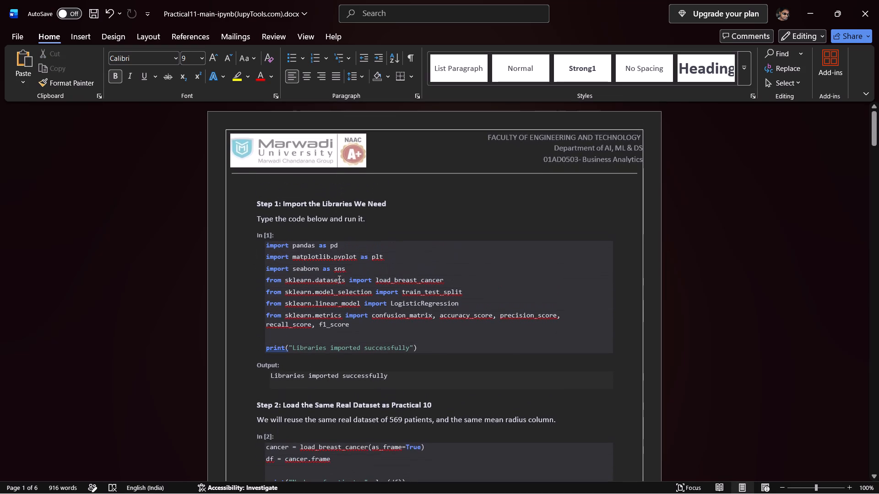
left_click_drag(369, 223, 244, 217)
key("BackSpace")
scroll(327, 278, "down", 2)
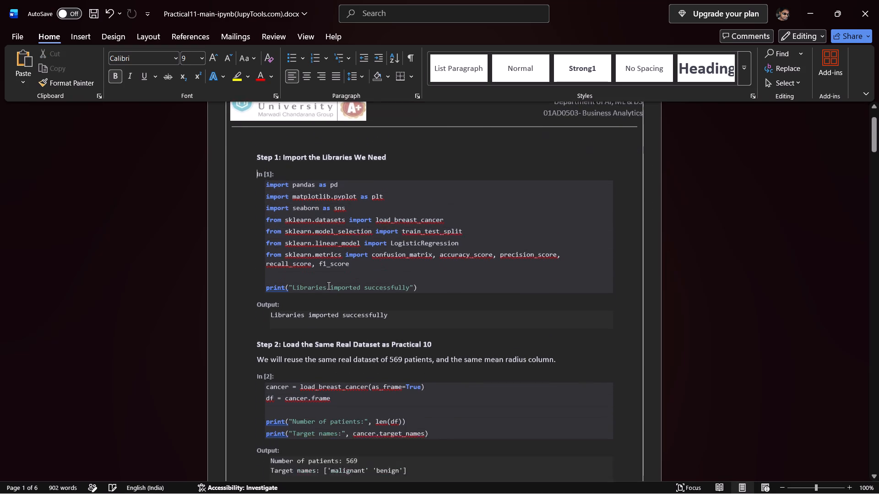
Delete the "Type the code below and run it." line from Step 3 and the blank lines above and below its heading.
scroll(328, 285, "down", 6)
left_click_drag(375, 369, 222, 354)
key("BackSpace")
left_click(260, 325)
key("BackSpace")
left_click(273, 350)
key("BackSpace")
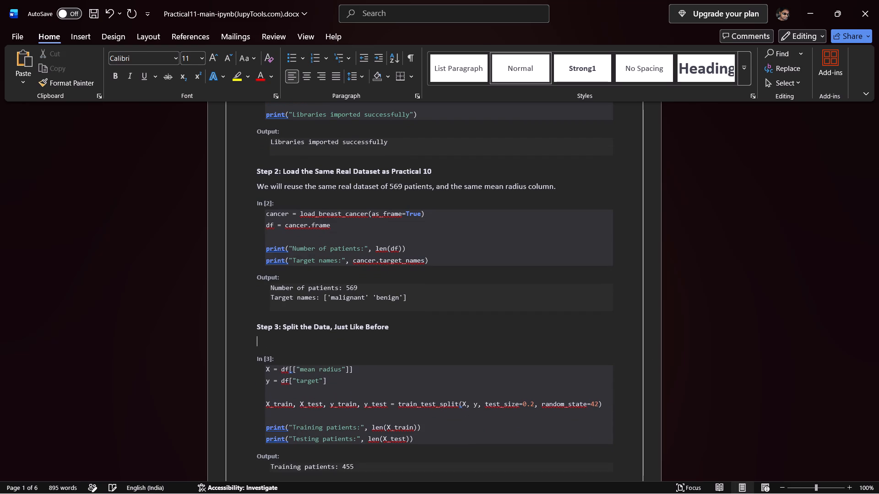
key("BackSpace")
In Step 4, delete the "exact same model" description, the "Type the code below and run it." line and the blank lines before In [4].
scroll(274, 350, "down", 14)
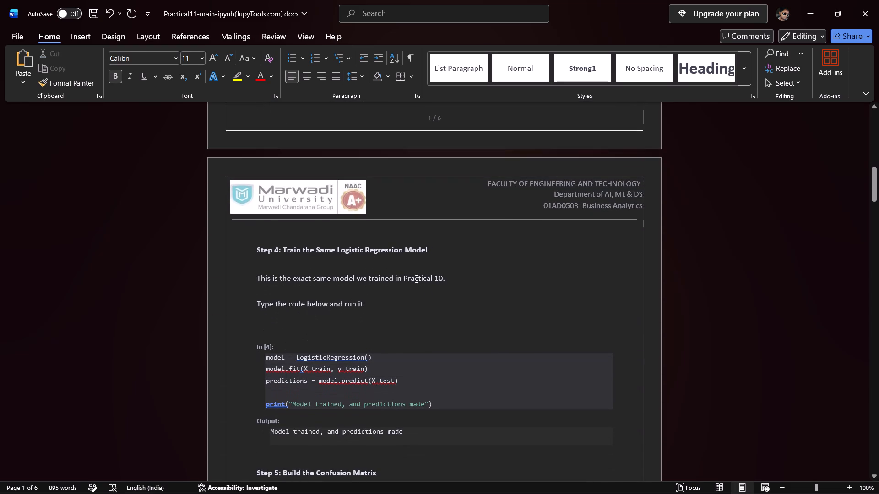
left_click_drag(383, 303, 265, 298)
key("BackSpace")
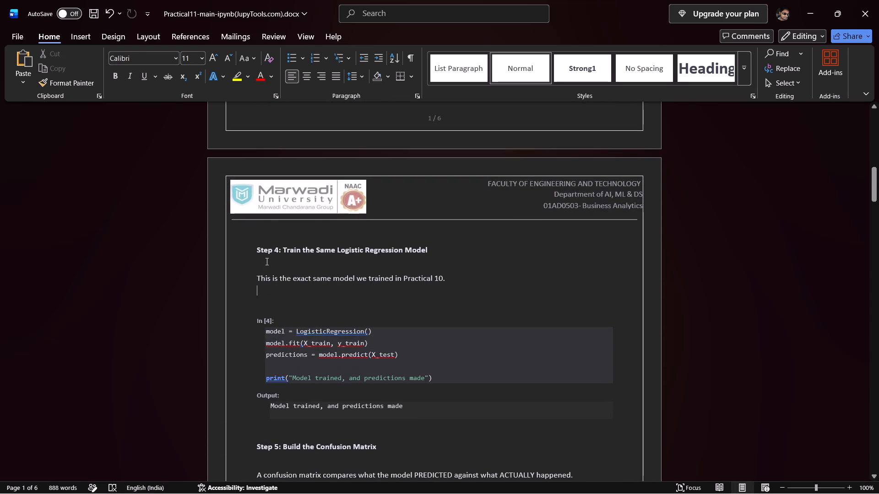
left_click(266, 261)
key("BackSpace")
left_click_drag(455, 260, 241, 271)
key("BackSpace")
left_click(266, 277)
key("BackSpace")
key("BackSpace")
In Step 5, delete "Type the code below and run it." and the blank lines above the heading, around the description lines and before In [5].
scroll(266, 277, "down", 5)
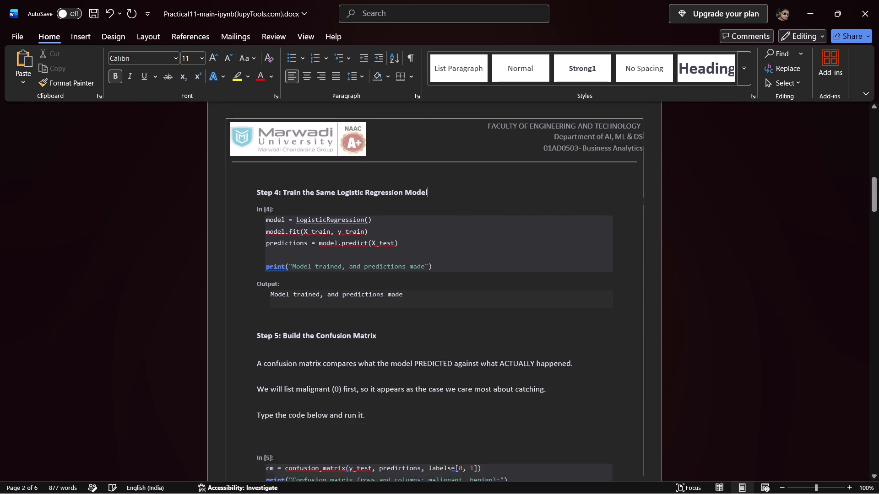
left_click(293, 238)
key("BackSpace")
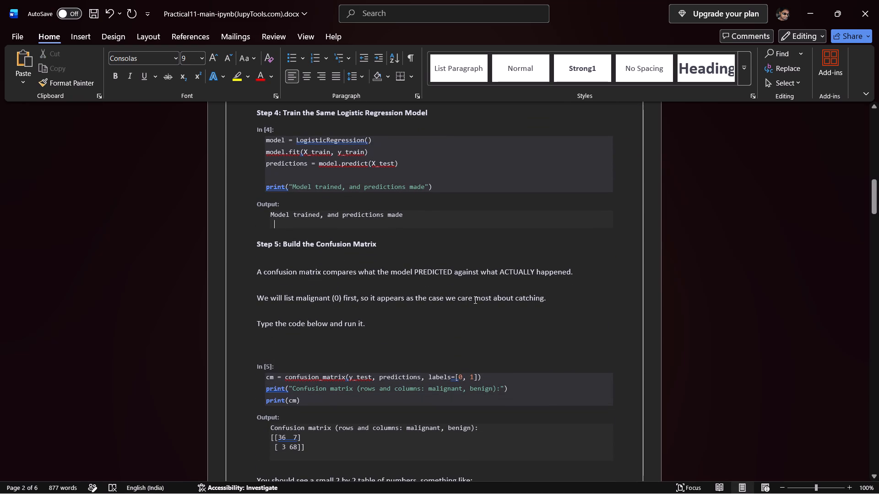
left_click_drag(379, 326, 259, 322)
key("BackSpace")
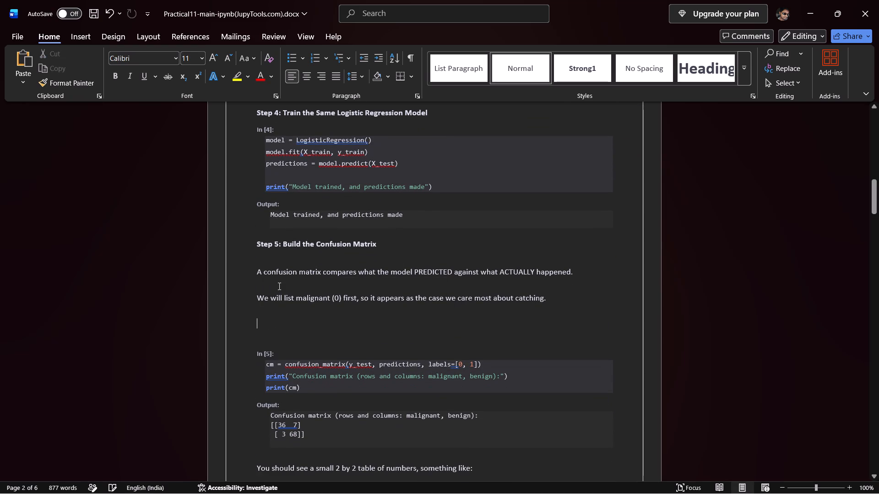
left_click(280, 285)
key("BackSpace")
left_click(284, 256)
key("BackSpace")
left_click(276, 308)
key("BackSpace")
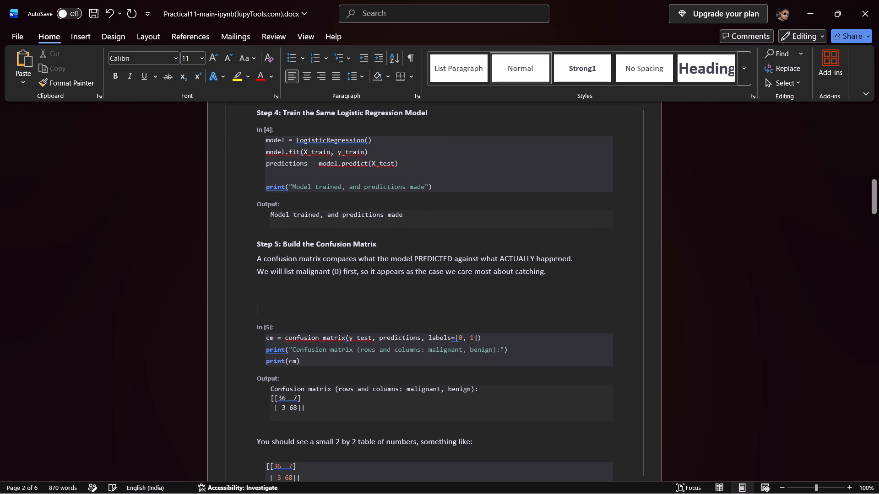
key("BackSpace")
key("BackSpace")
Remove the blank lines above and below "You should see a small 2 by 2 table" and below "Here is what each number means:".
scroll(275, 309, "down", 3)
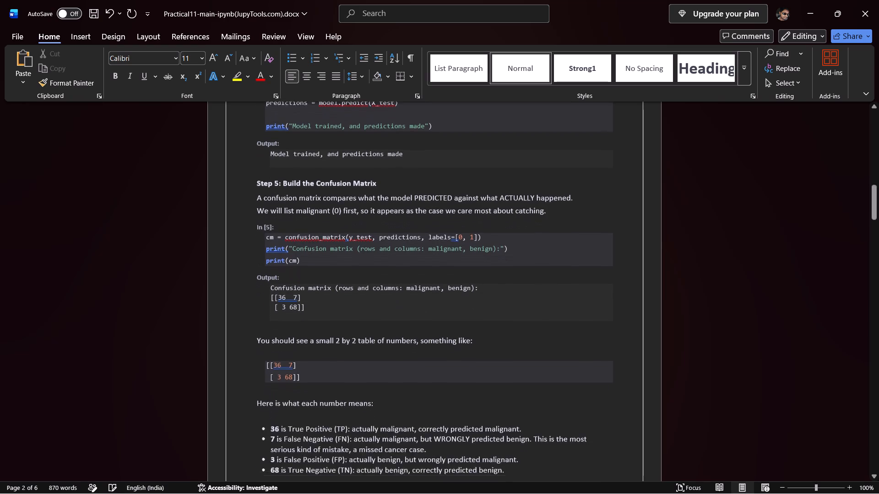
scroll(275, 309, "down", 2)
left_click(280, 252)
key("BackSpace")
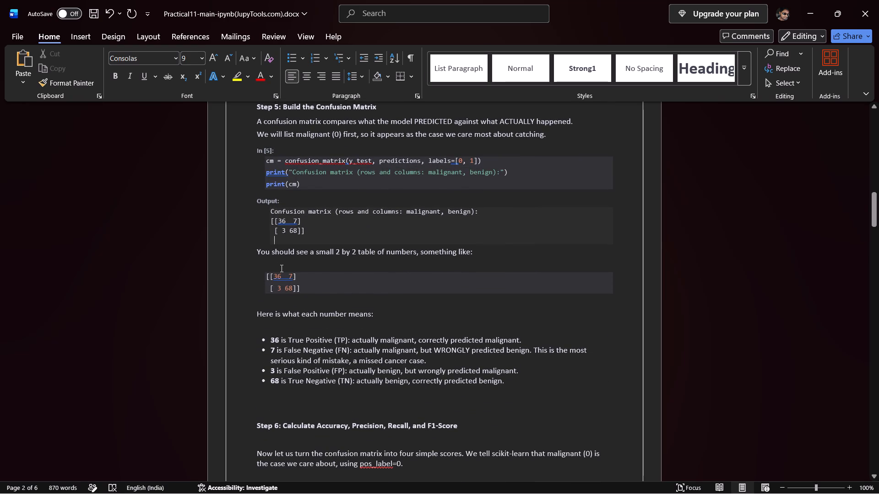
left_click(283, 267)
key("BackSpace")
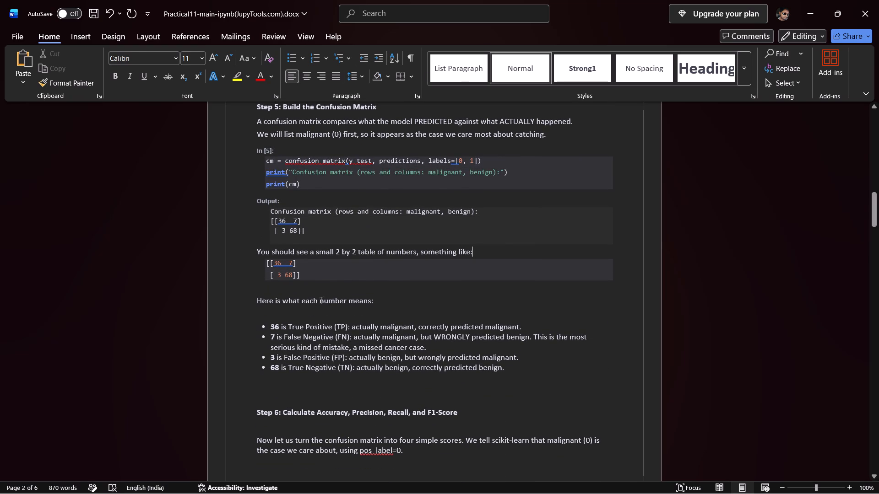
left_click(281, 310)
key("BackSpace")
scroll(281, 310, "down", 3)
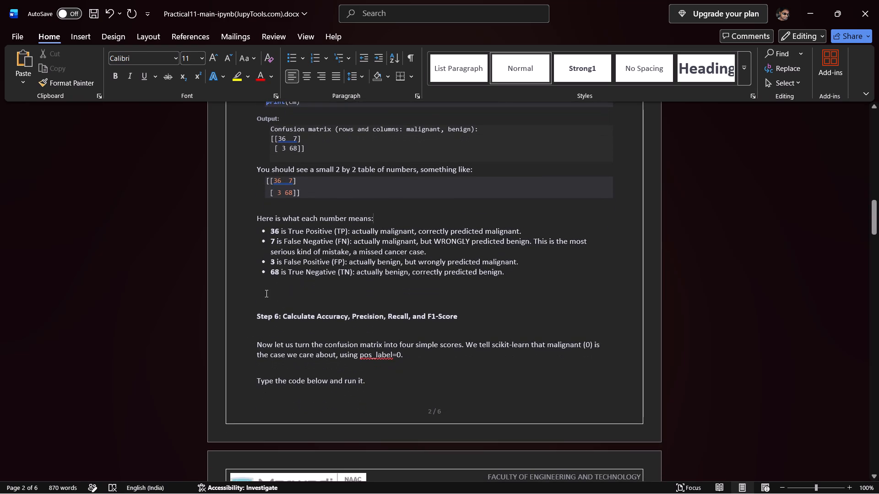
In Step 6, delete "Type the code below and run it." and the blank lines above the heading, below it and before In [6].
left_click(266, 293)
key("BackSpace")
key("BackSpace")
left_click(273, 309)
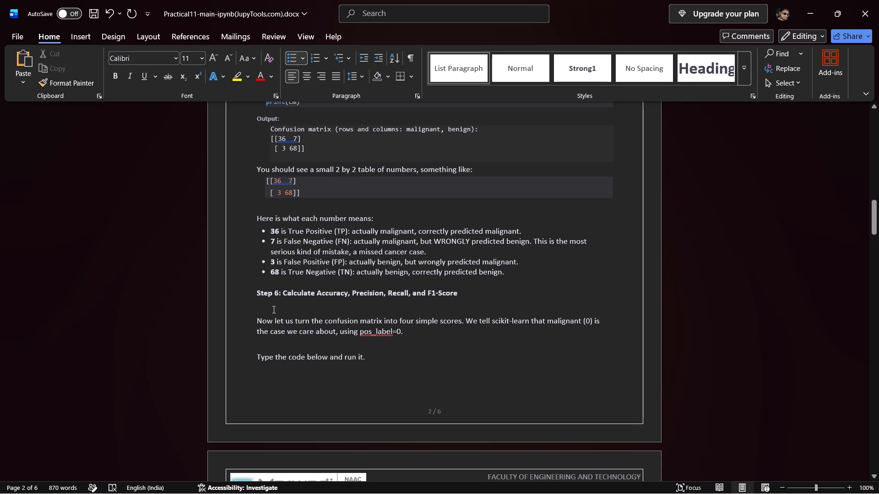
key("BackSpace")
left_click_drag(379, 343, 233, 342)
key("BackSpace")
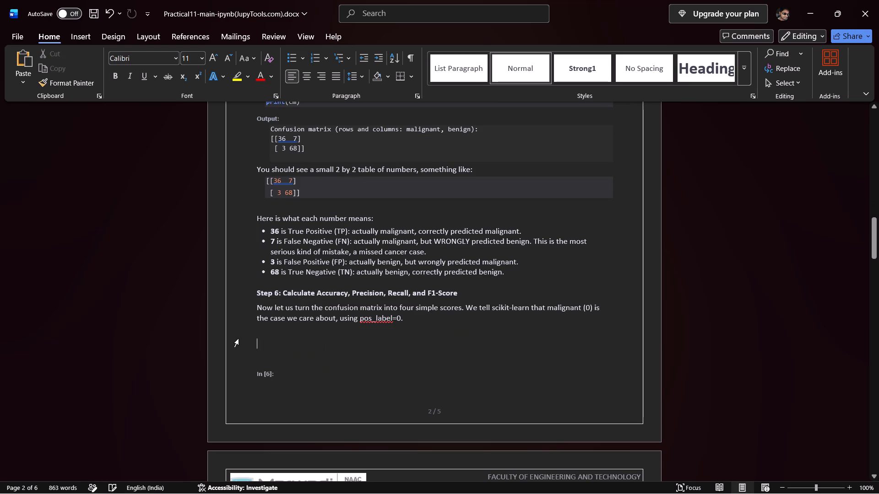
key("BackSpace")
key("BackSpace")
left_click(270, 334)
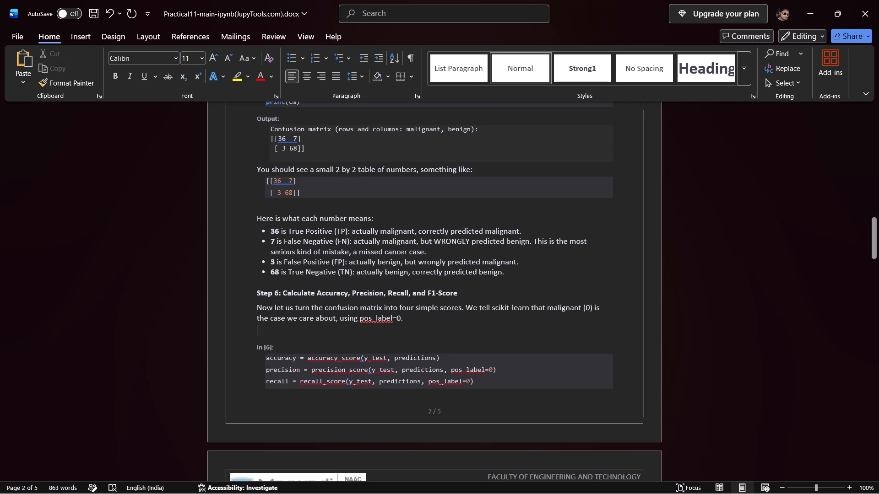
key("BackSpace")
Remove the blank lines above and below Step 6's "You should see:" and between the score bullets and the "This is an important warning." paragraph.
scroll(270, 334, "down", 10)
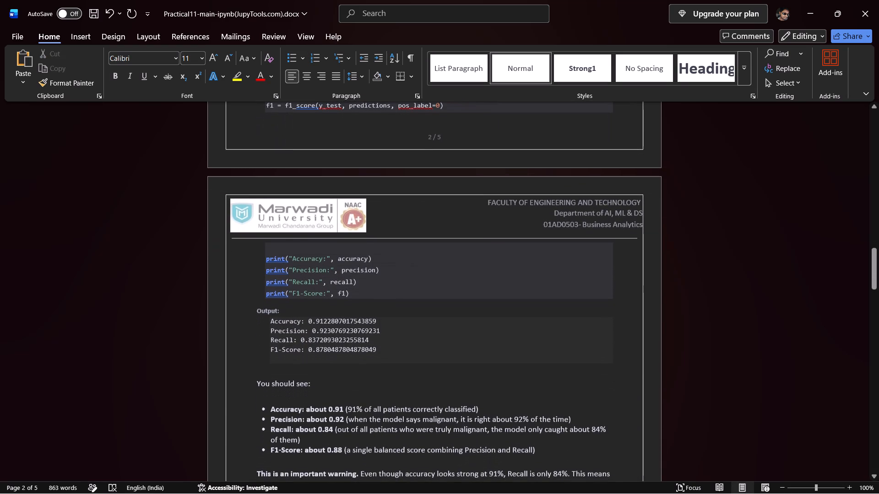
left_click(272, 371)
key("BackSpace")
left_click(282, 385)
key("BackSpace")
scroll(281, 385, "down", 6)
left_click(286, 272)
key("BackSpace")
In Step 7, delete "Type the code below and run it." and the blank lines above the heading, below it and before In [7].
left_click(271, 318)
key("BackSpace")
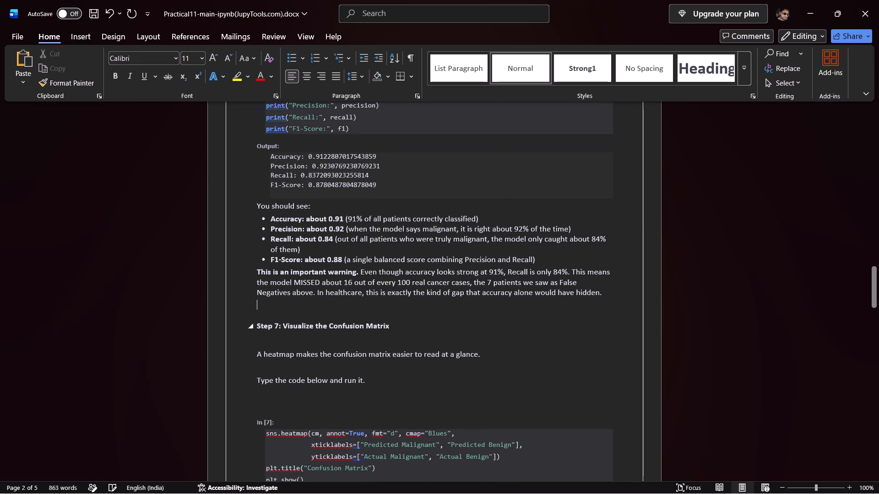
key("BackSpace")
left_click(265, 327)
key("BackSpace")
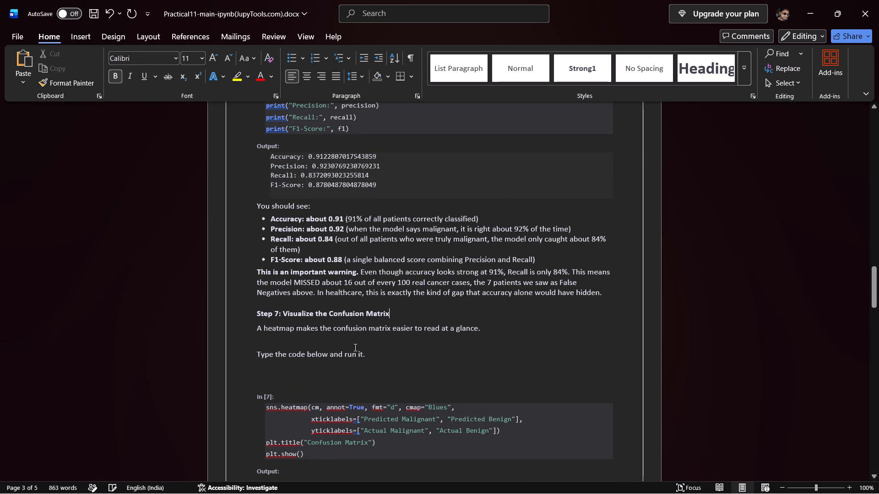
left_click_drag(382, 355, 233, 356)
key("BackSpace")
key("BackSpace")
left_click(267, 352)
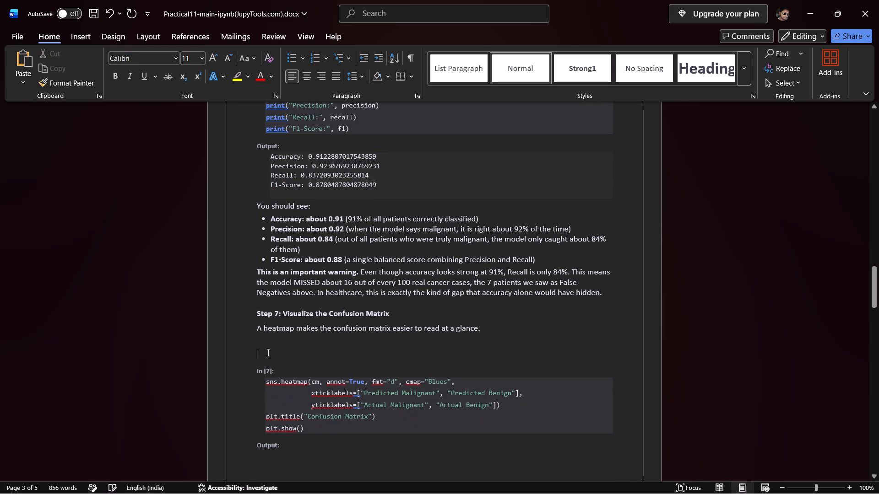
key("BackSpace")
key("BackSpace")
Slightly reduce the height of the Confusion Matrix heatmap picture from its upper edge.
scroll(267, 352, "down", 11)
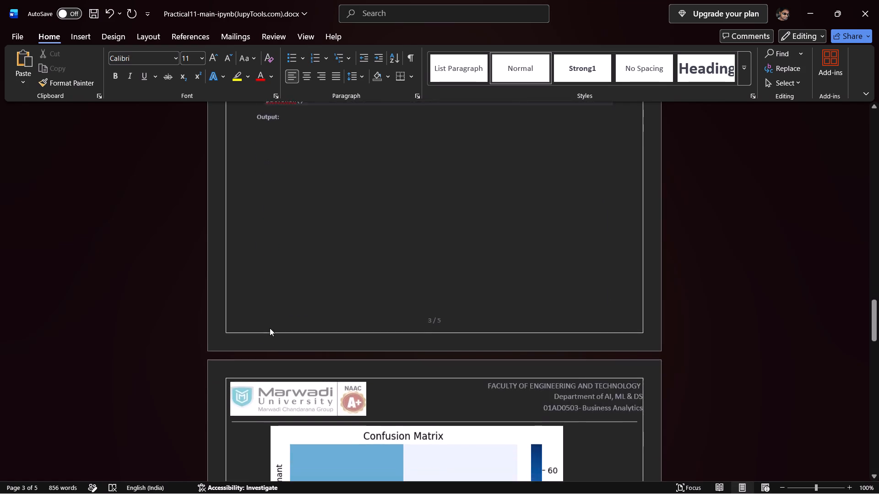
scroll(270, 328, "down", 7)
left_click(344, 324)
left_click_drag(417, 236, 414, 252)
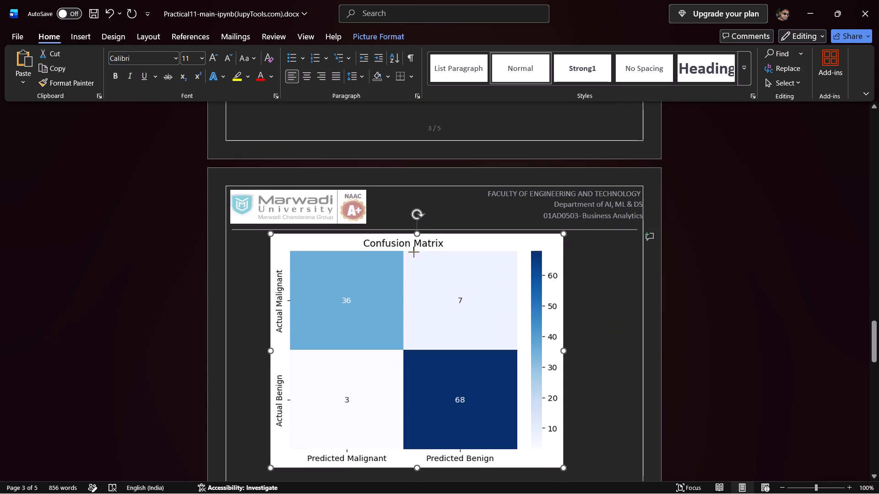
left_click_drag(414, 252, 414, 254)
left_click_drag(418, 235, 418, 244)
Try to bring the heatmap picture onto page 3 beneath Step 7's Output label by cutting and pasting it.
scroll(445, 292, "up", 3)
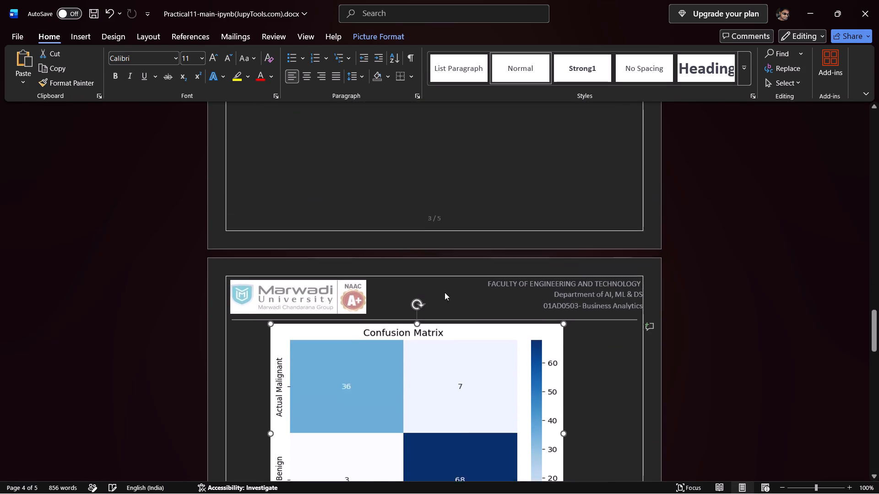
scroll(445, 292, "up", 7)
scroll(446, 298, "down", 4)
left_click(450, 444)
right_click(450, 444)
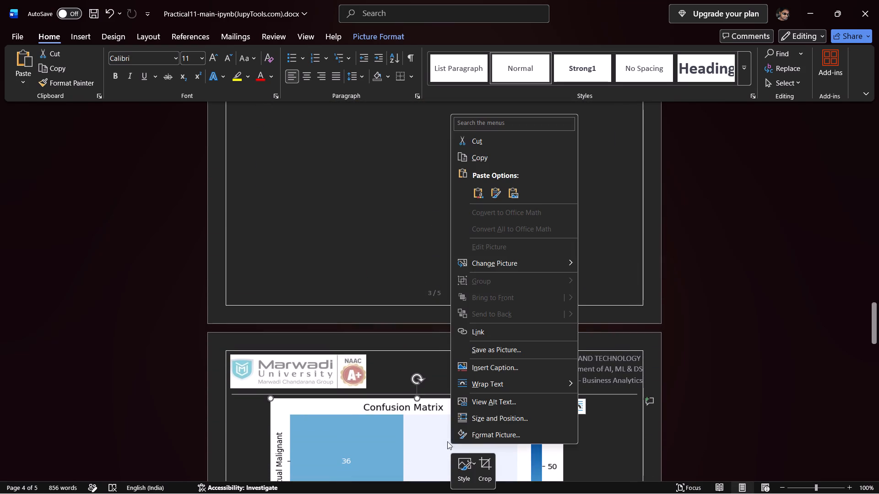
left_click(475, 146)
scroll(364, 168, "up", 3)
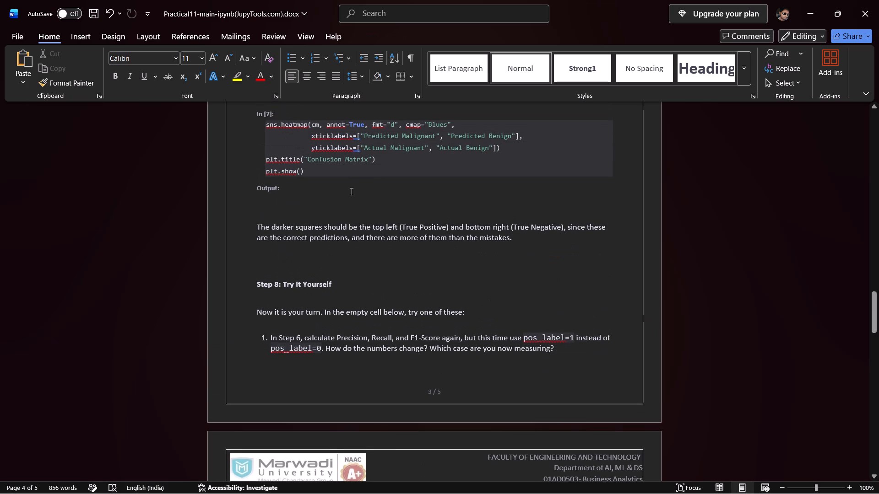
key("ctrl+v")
Reduce the Confusion Matrix picture's height further in two stages and narrow it slightly from its right edge.
scroll(358, 250, "up", 8)
scroll(373, 298, "down", 6)
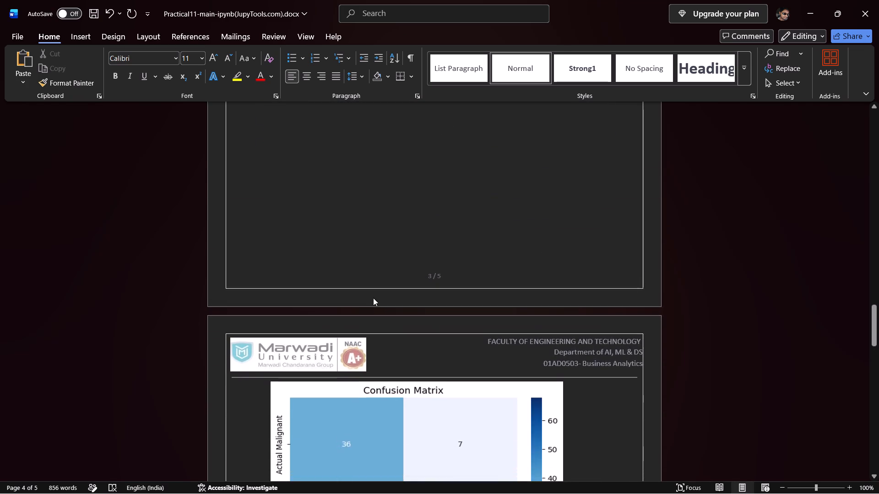
scroll(373, 298, "down", 2)
left_click(399, 326)
left_click_drag(418, 245, 418, 260)
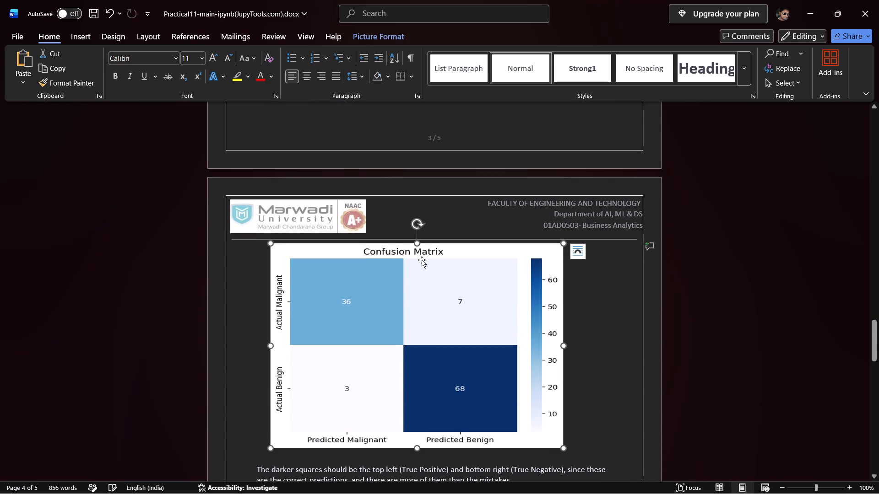
left_click_drag(418, 242, 420, 263)
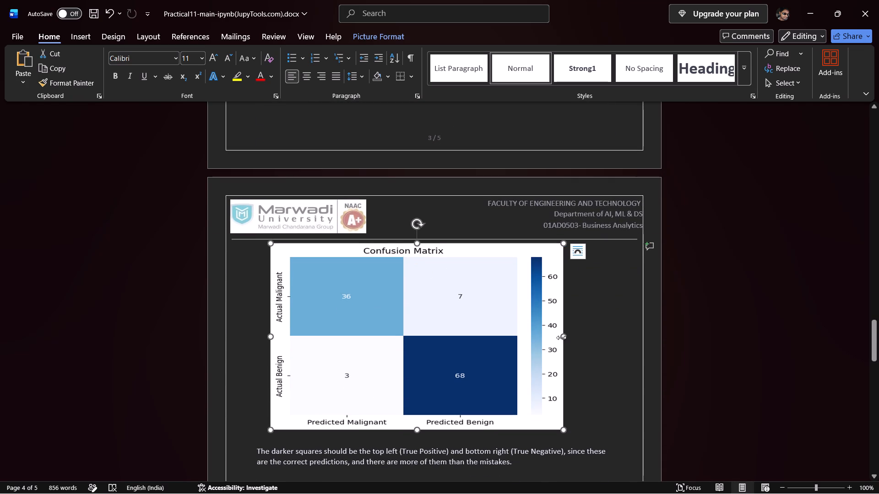
left_click_drag(564, 339, 551, 341)
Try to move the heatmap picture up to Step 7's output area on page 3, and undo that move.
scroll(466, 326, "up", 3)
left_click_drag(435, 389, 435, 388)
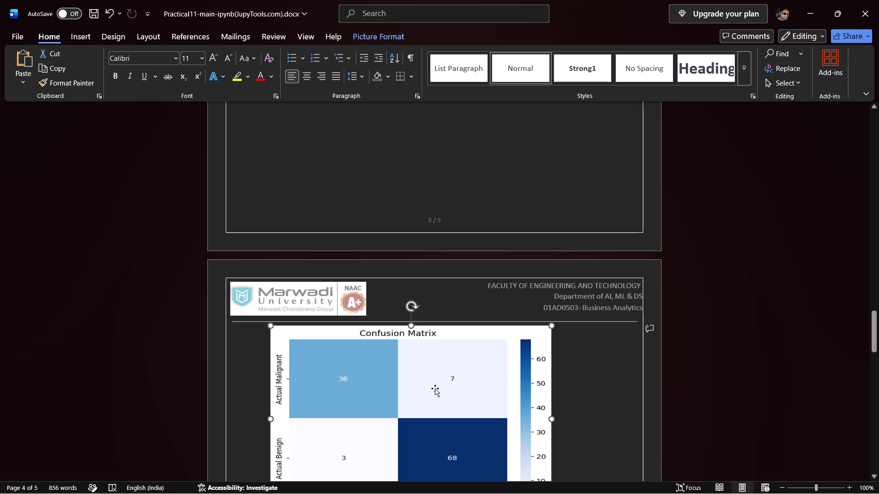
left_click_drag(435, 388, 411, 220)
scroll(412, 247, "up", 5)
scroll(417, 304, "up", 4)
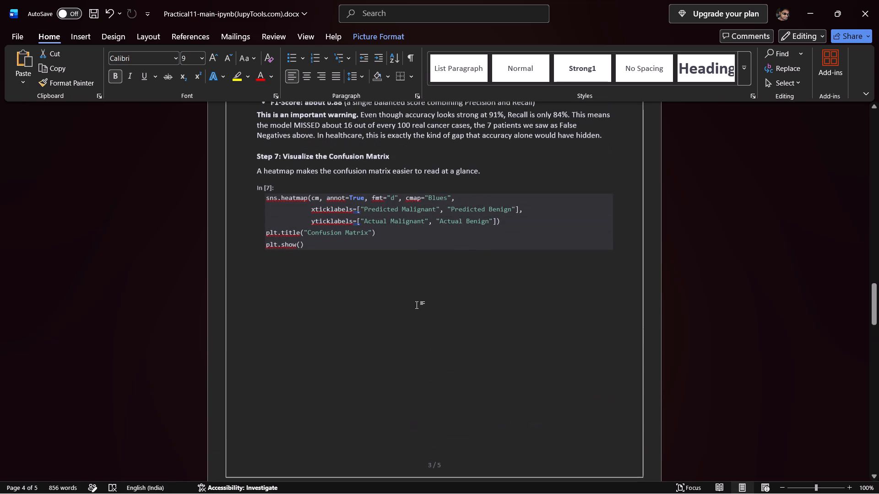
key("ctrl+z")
Cut the resized Confusion Matrix picture from page 4.
scroll(417, 305, "up", 4)
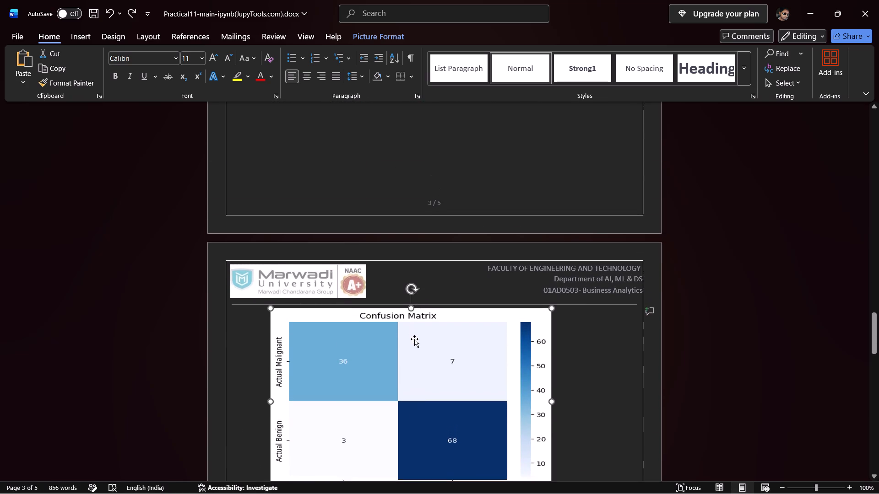
scroll(414, 339, "up", 6)
scroll(413, 364, "down", 5)
left_click(403, 429)
right_click(403, 429)
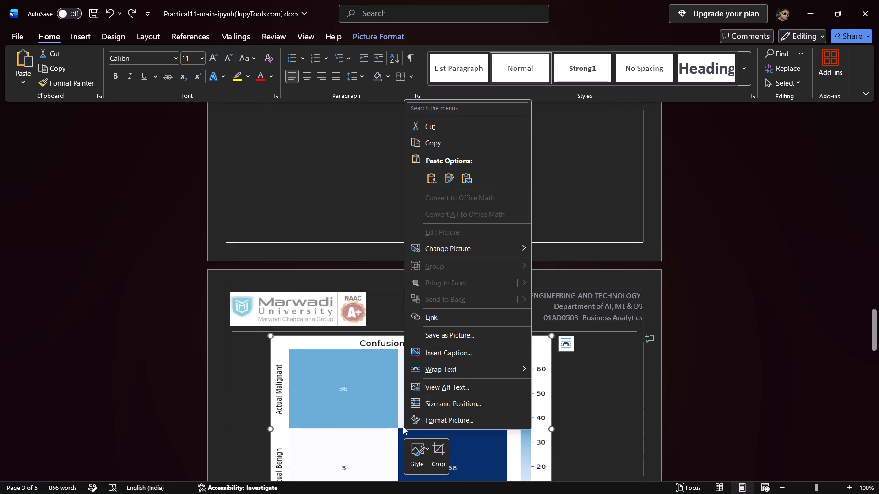
left_click(439, 132)
scroll(378, 161, "up", 4)
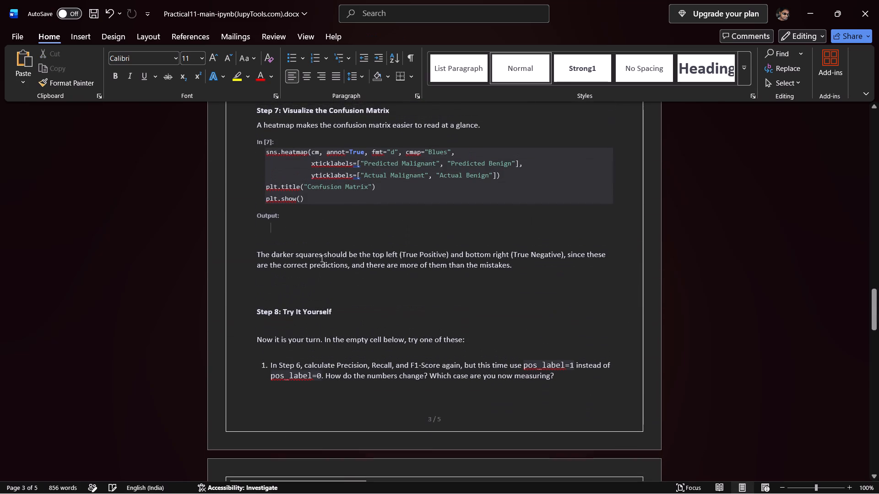
Insert nine blank lines after Step 7's Output label and paste the cut heatmap picture on the first of them.
left_click(312, 224)
left_click(310, 216)
key("Return")
key("Return")
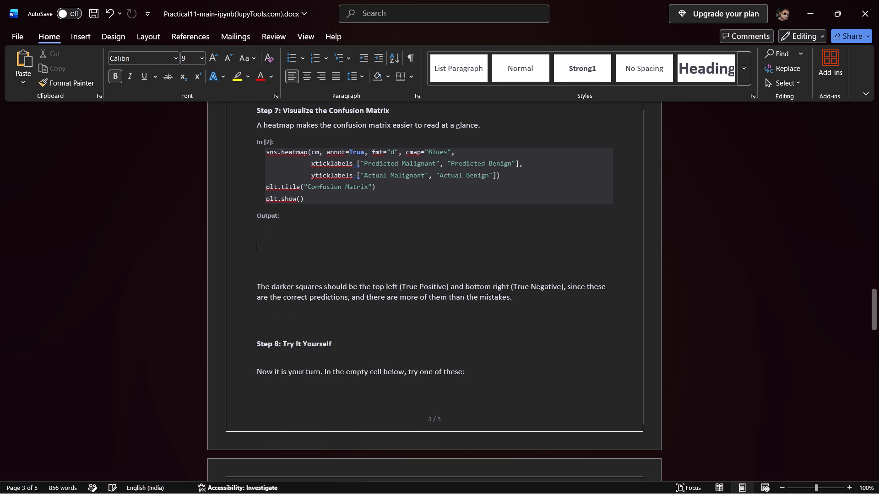
key("Return")
key("Return")
key("Return")
key("Return")
key("Return")
key("Return")
key("Return")
key("Up")
key("Up")
key("Up")
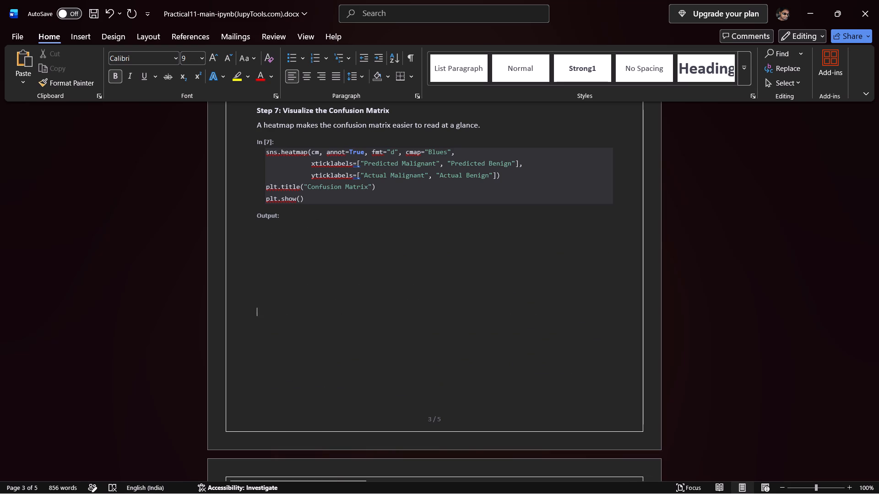
key("Up")
key("Up")
key("Up")
key("Up")
key("Up")
key("ctrl+v")
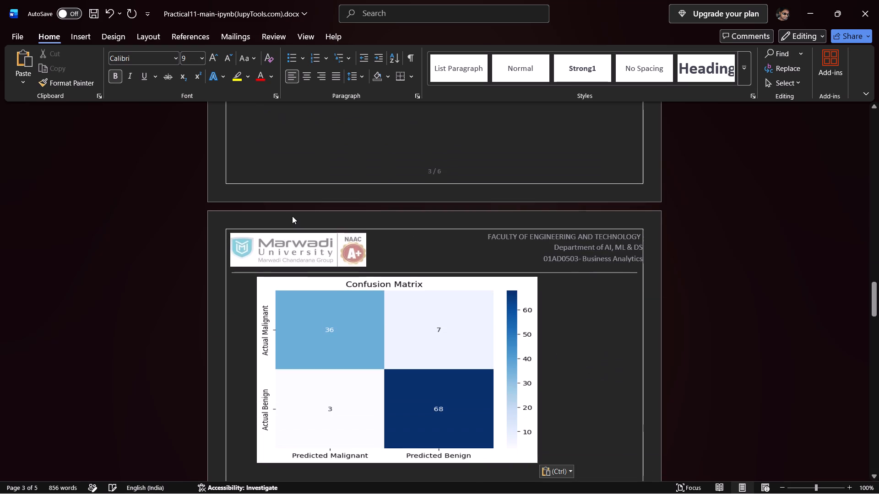
Set the pasted Confusion Matrix picture's text wrapping to Behind Text.
scroll(339, 318, "up", 5)
left_click(413, 461)
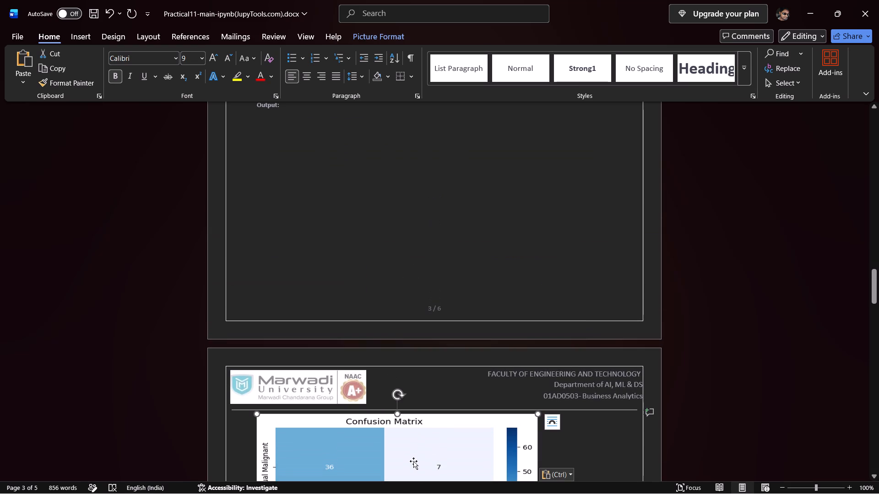
left_click(547, 420)
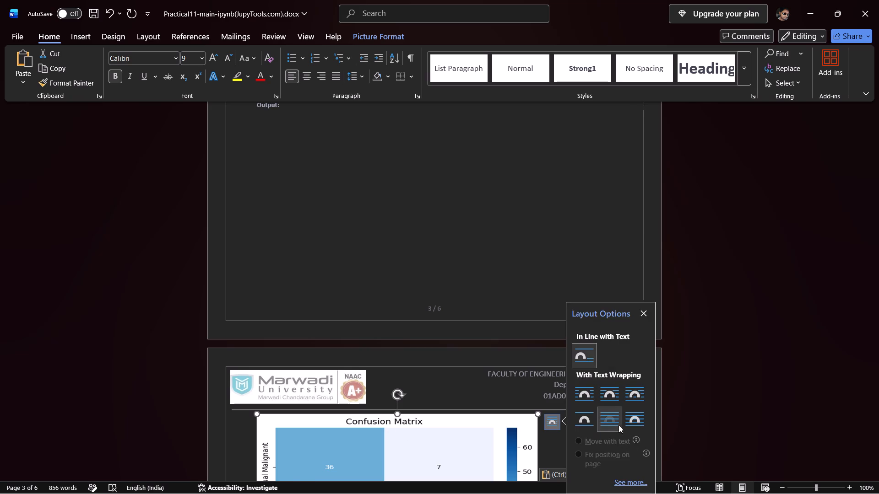
left_click(619, 425)
scroll(417, 432, "up", 18)
scroll(438, 409, "down", 7)
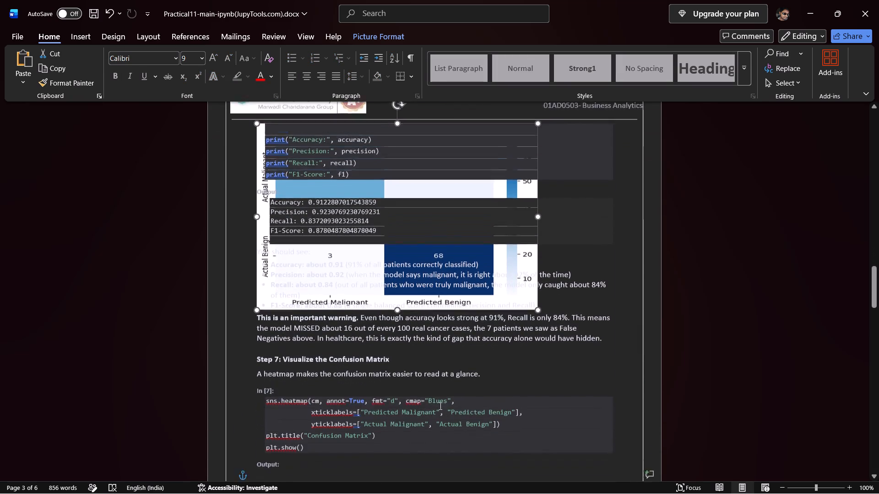
Move the Confusion Matrix picture down to the empty area just below Step 7's Output label on page 3.
left_click(442, 134)
left_click_drag(442, 134, 450, 167)
scroll(467, 215, "up", 3)
left_click_drag(522, 215, 524, 215)
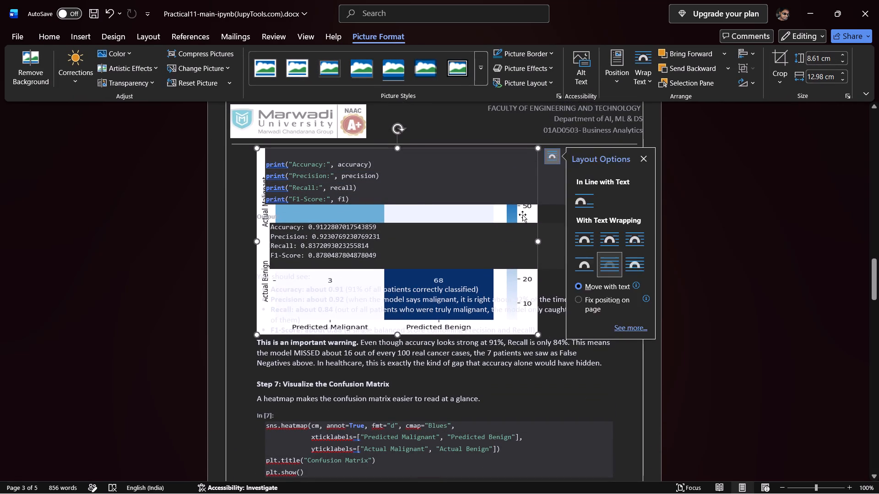
left_click_drag(524, 215, 553, 421)
scroll(553, 421, "down", 5)
scroll(546, 381, "up", 2)
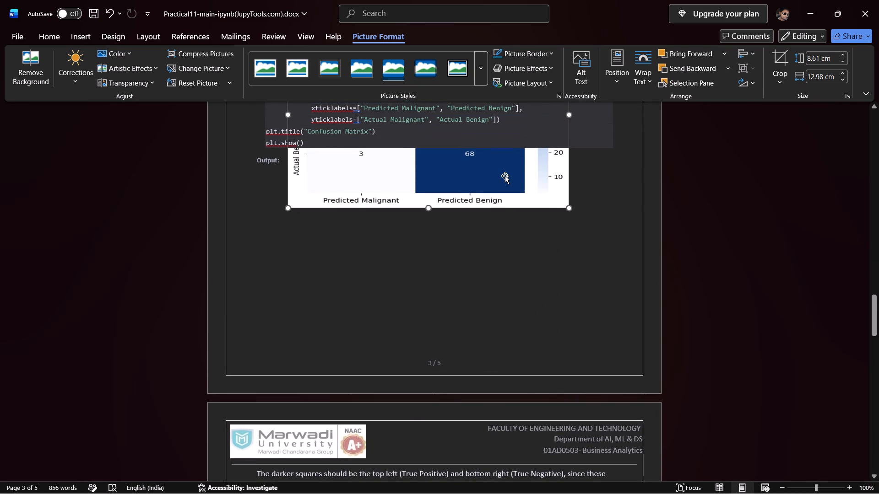
left_click_drag(505, 174, 498, 318)
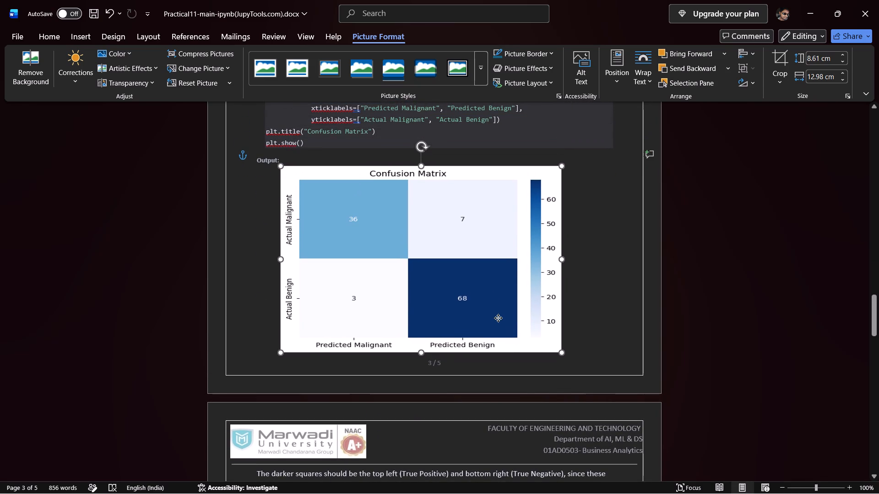
left_click_drag(498, 318, 505, 311)
Remove the extra blank lines above and below the "Step 8: Try It Yourself" heading.
scroll(502, 329, "down", 6)
left_click(346, 352)
key("BackSpace")
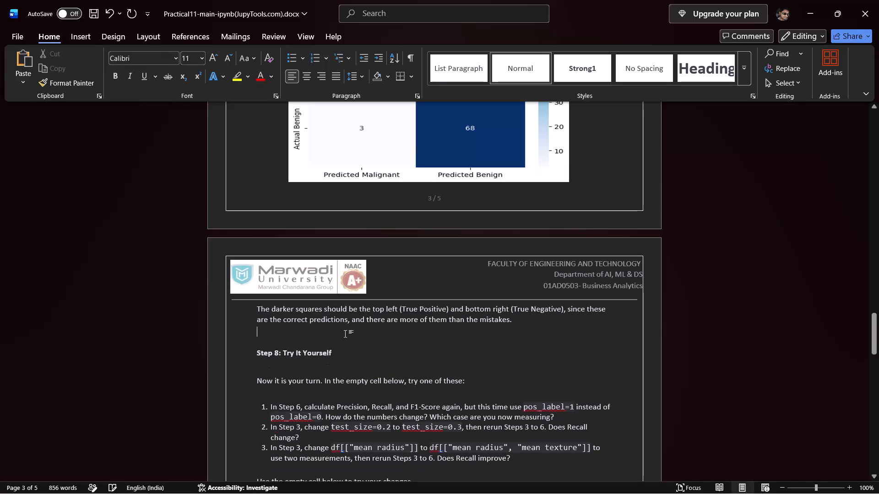
key("BackSpace")
left_click(268, 356)
key("BackSpace")
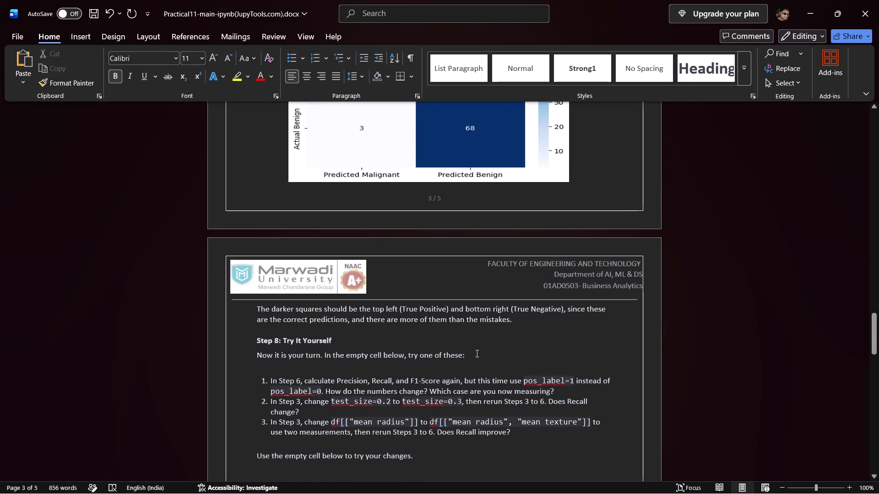
Delete the "Now it is your turn" sentence under the Step 8 heading together with its leftover empty line.
left_click_drag(471, 354, 247, 360)
key("BackSpace")
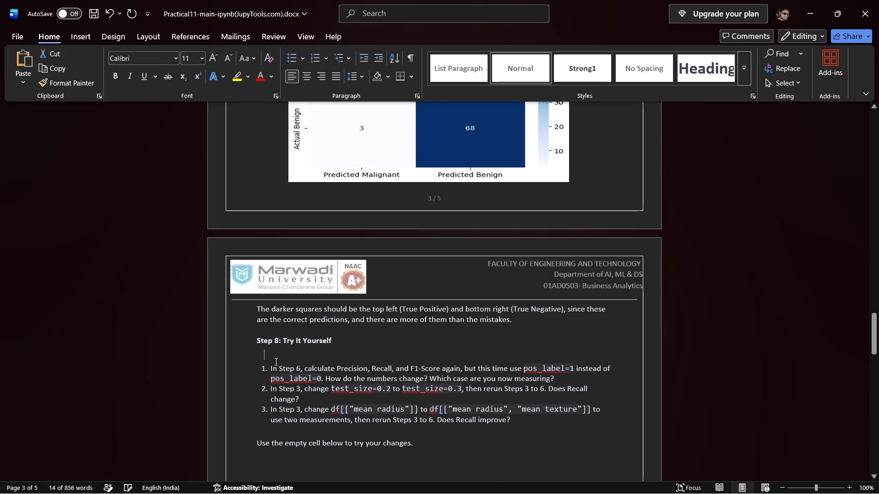
key("BackSpace")
Remove the blank lines before and after "Use the empty cell below to try your changes.", keeping the In [10] label intact.
left_click(286, 419)
key("BackSpace")
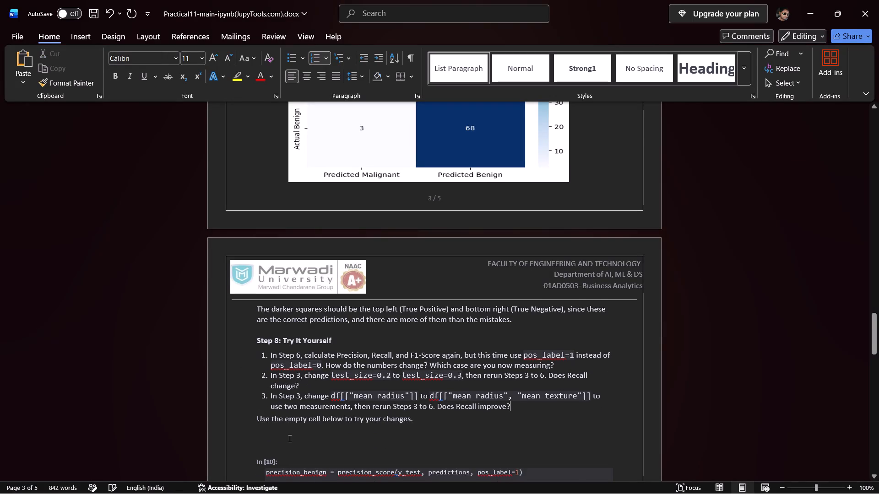
scroll(288, 439, "down", 6)
left_click(272, 289)
key("BackSpace")
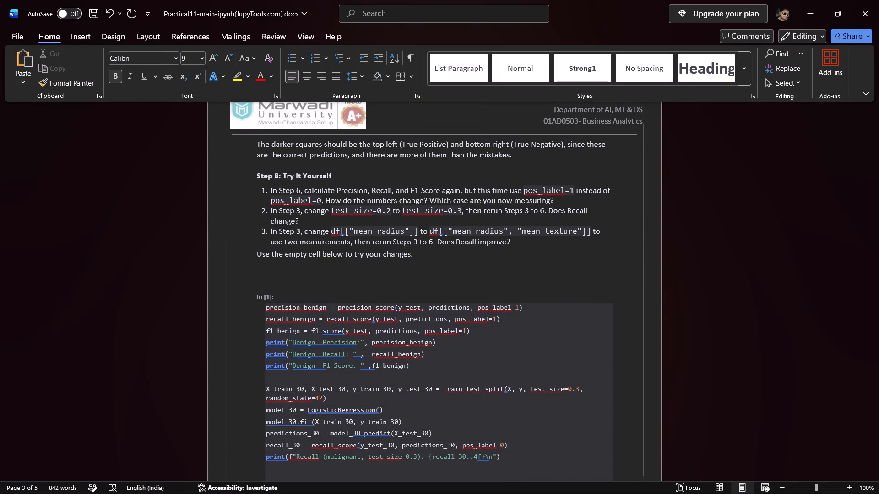
key("0")
left_click(277, 281)
key("BackSpace")
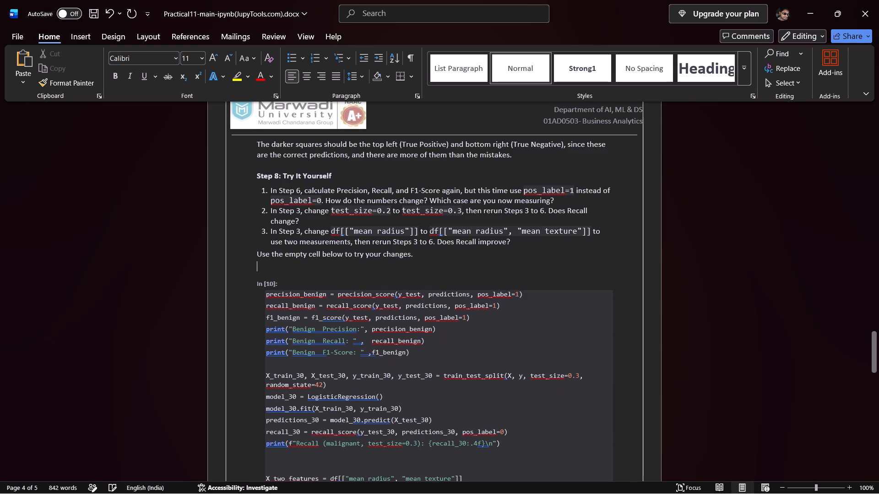
key("BackSpace")
Delete the "This is an important warning." paragraph above the Step 7 heading on page 3.
scroll(277, 281, "down", 10)
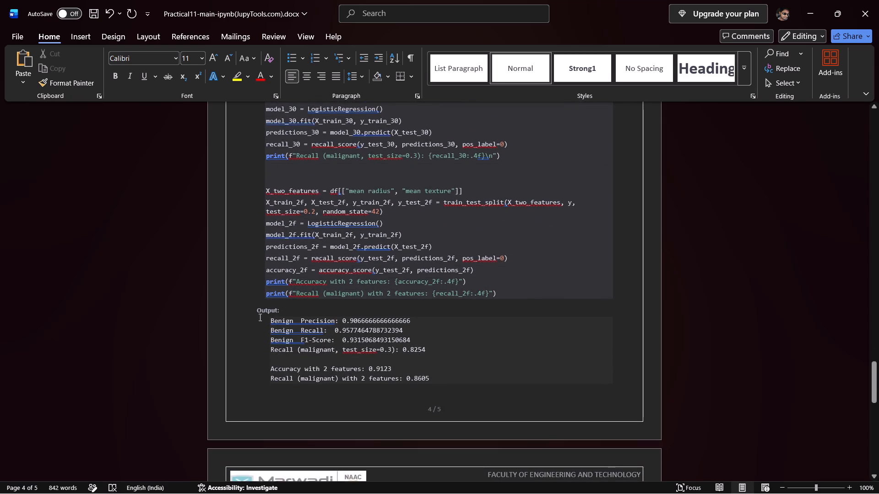
scroll(256, 324, "down", 10)
left_click(277, 254)
scroll(277, 257, "up", 5)
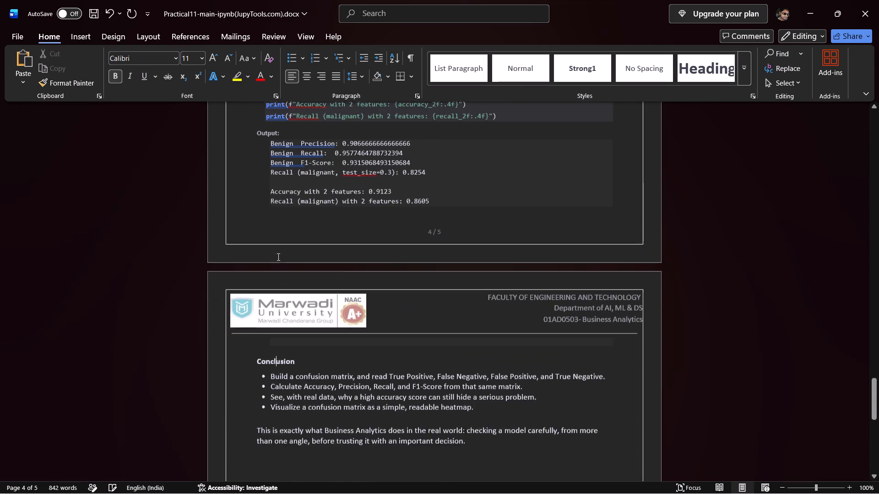
scroll(297, 301, "up", 16)
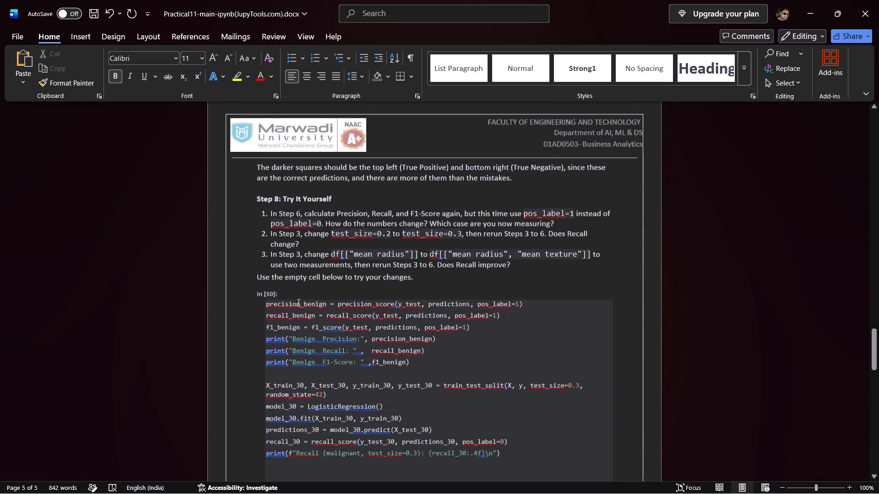
scroll(298, 302, "up", 20)
scroll(298, 302, "up", 1)
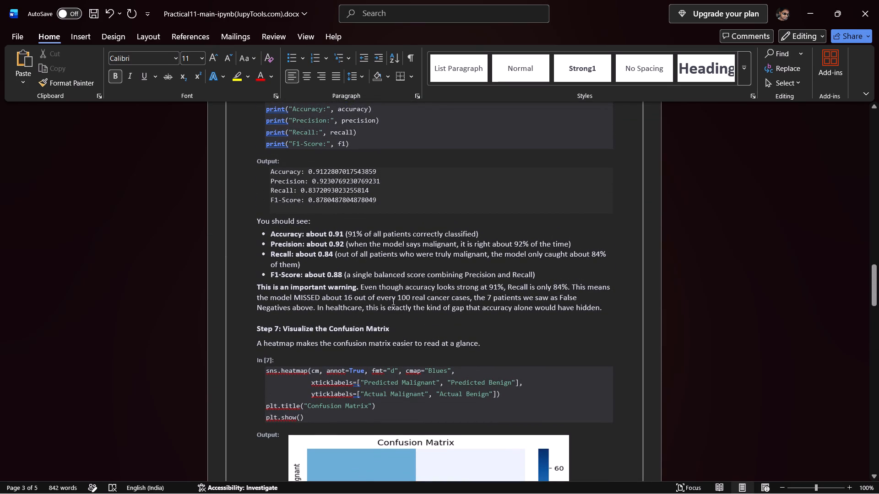
left_click_drag(607, 310, 244, 289)
key("BackSpace")
Insert a blank line before "The darker squares should be" to push that paragraph clear of the heatmap picture.
scroll(261, 286, "down", 13)
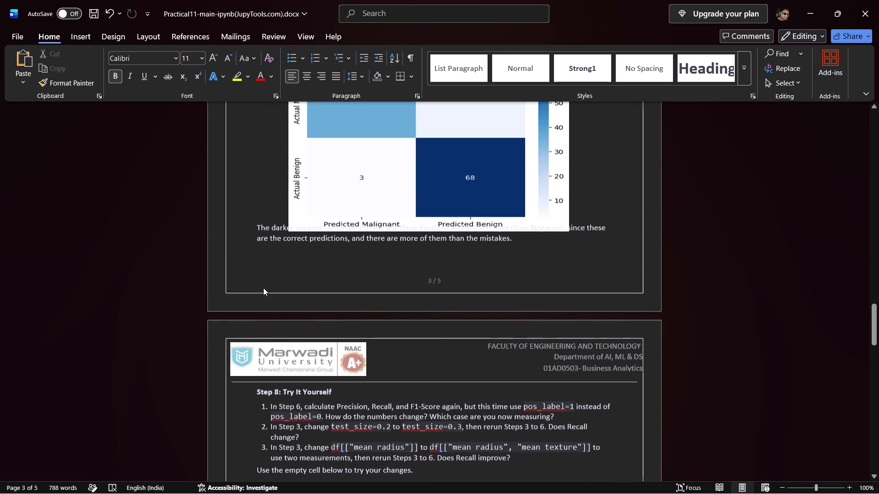
left_click(265, 230)
left_click(256, 228)
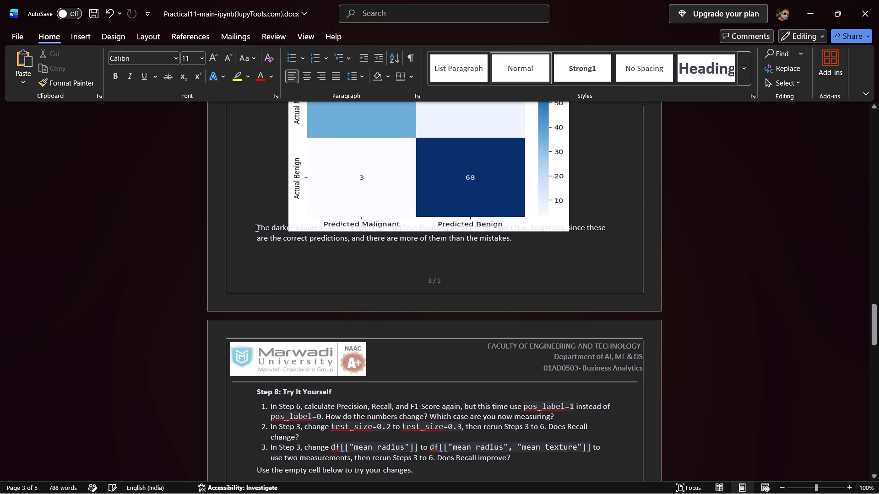
key("Return")
Remove the blank lines before X_two_features and before X_train_30 in the In [10] code block.
scroll(256, 228, "down", 19)
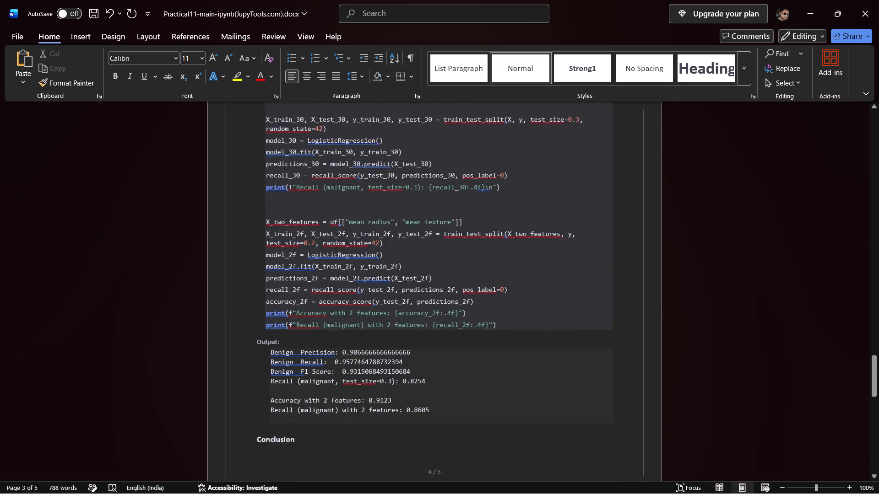
scroll(256, 228, "down", 4)
scroll(255, 249, "up", 9)
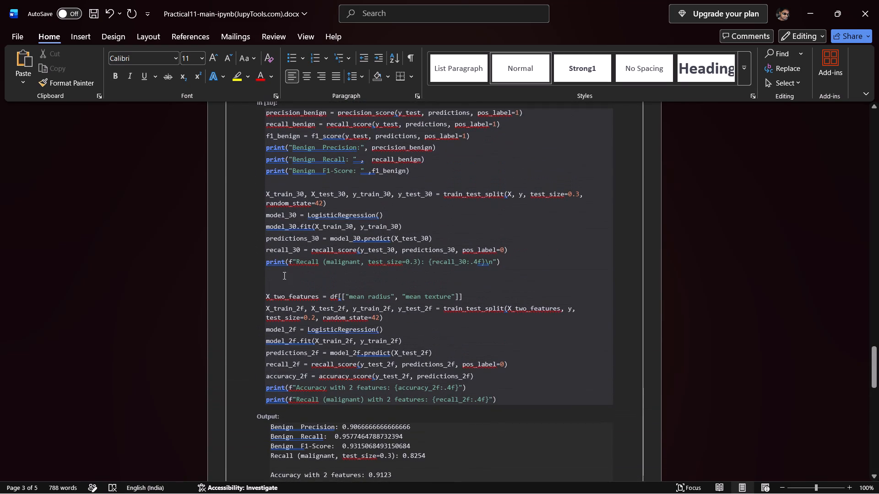
left_click(289, 277)
key("BackSpace")
key("BackSpace")
key("BackSpace")
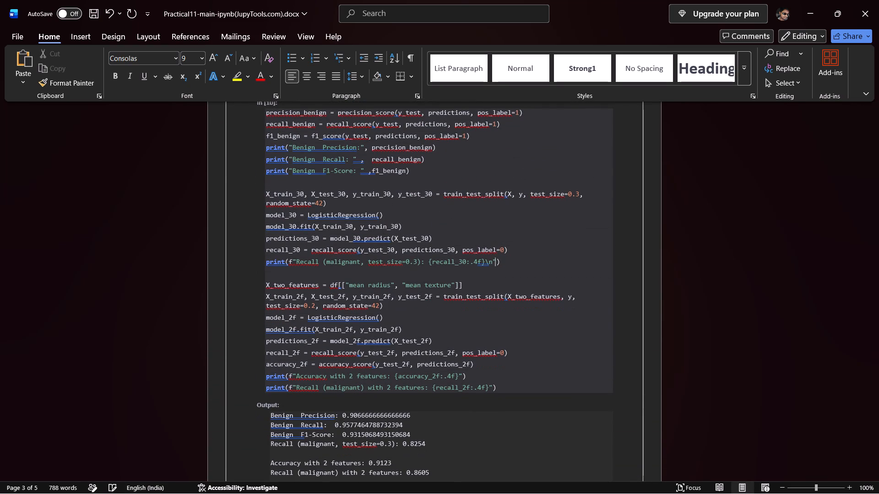
key("Delete")
scroll(310, 259, "up", 3)
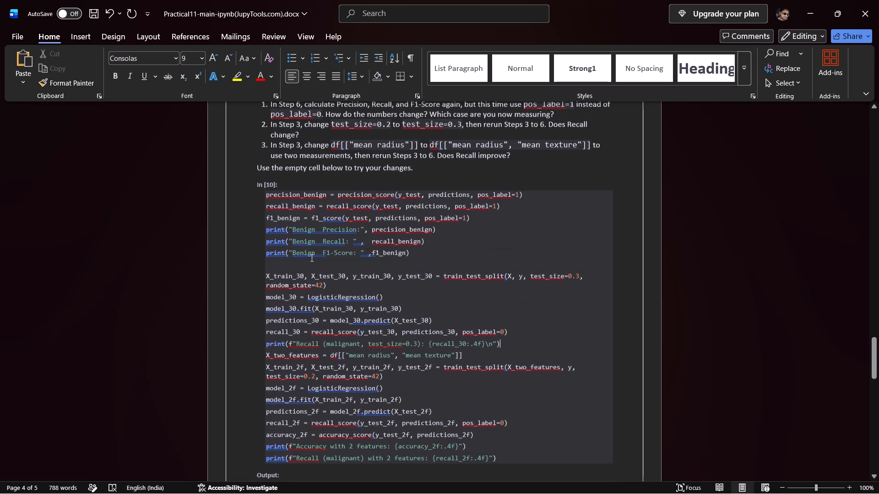
left_click(300, 260)
left_click(294, 264)
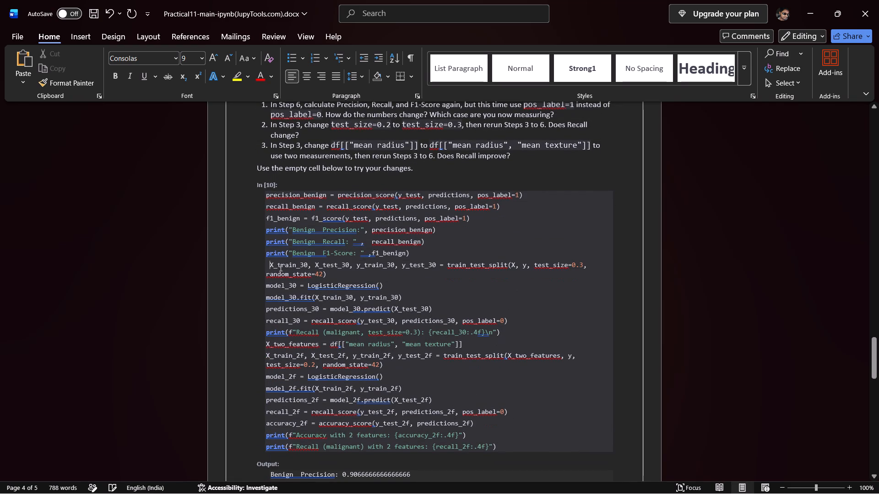
key("BackSpace")
Lower the footer to about 0.3 cm from the page bottom so the page number sits beneath the page border, and close the footer.
scroll(280, 267, "down", 13)
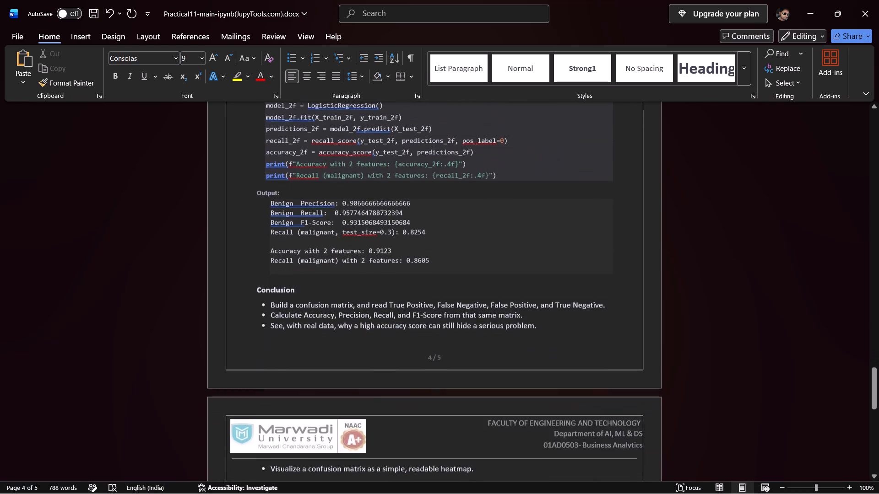
scroll(280, 267, "down", 4)
scroll(302, 318, "up", 5)
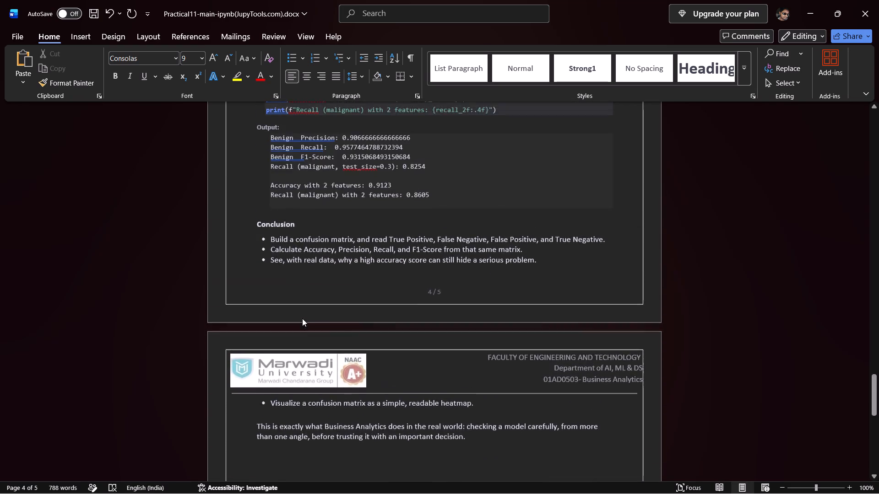
scroll(302, 318, "up", 2)
double_click(362, 344)
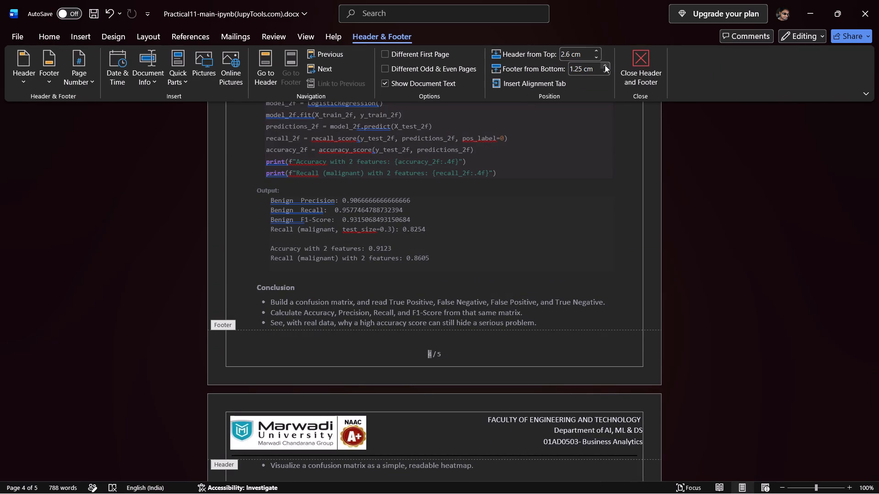
left_click(606, 66)
left_click(606, 66)
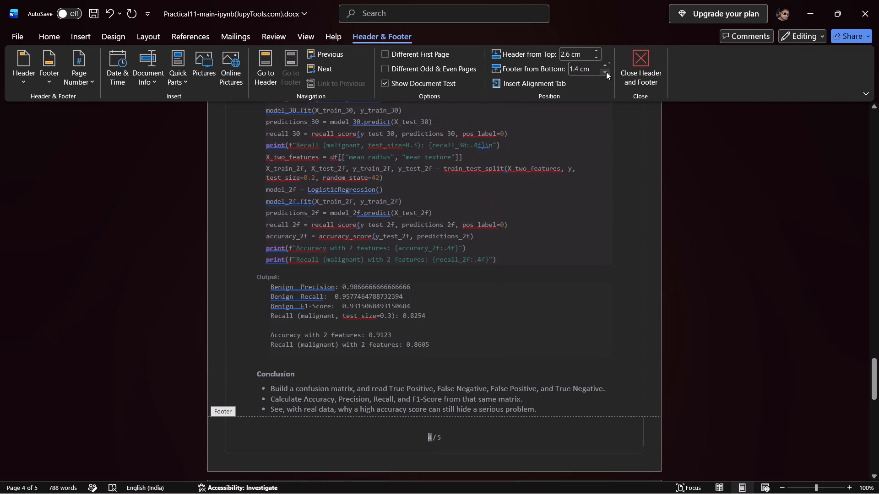
triple_click(604, 74)
triple_click(604, 74)
left_click(604, 74)
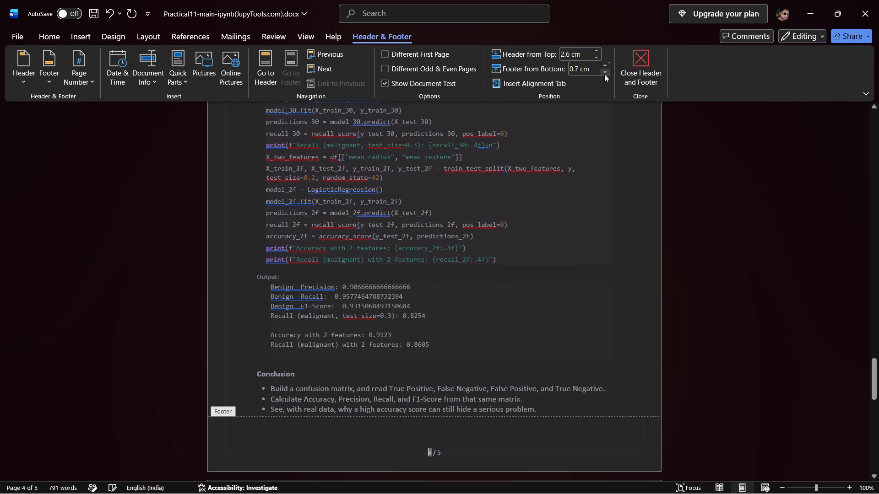
left_click(604, 74)
left_click(604, 74)
left_click(603, 68)
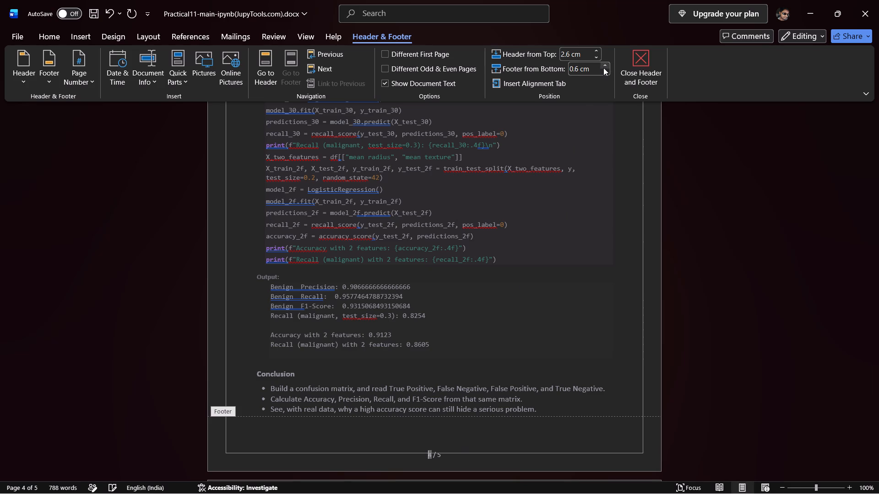
left_click(603, 68)
triple_click(604, 72)
double_click(604, 72)
left_click(244, 414)
double_click(243, 424)
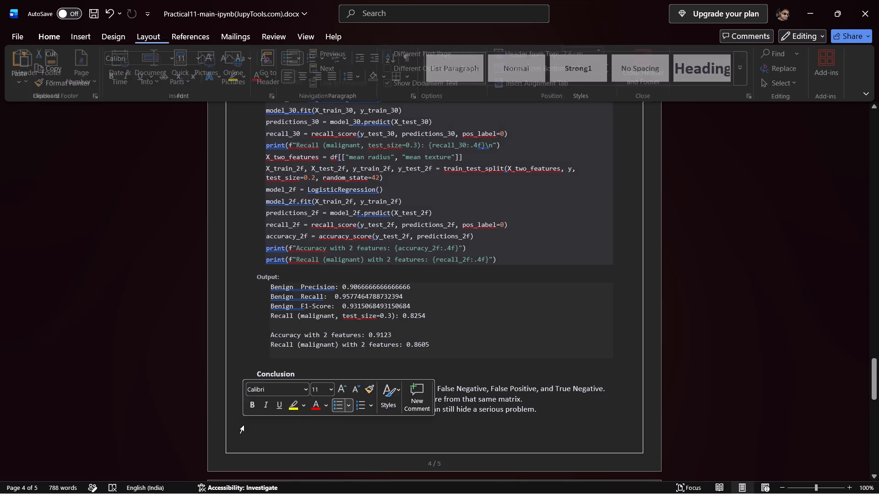
left_click(455, 437)
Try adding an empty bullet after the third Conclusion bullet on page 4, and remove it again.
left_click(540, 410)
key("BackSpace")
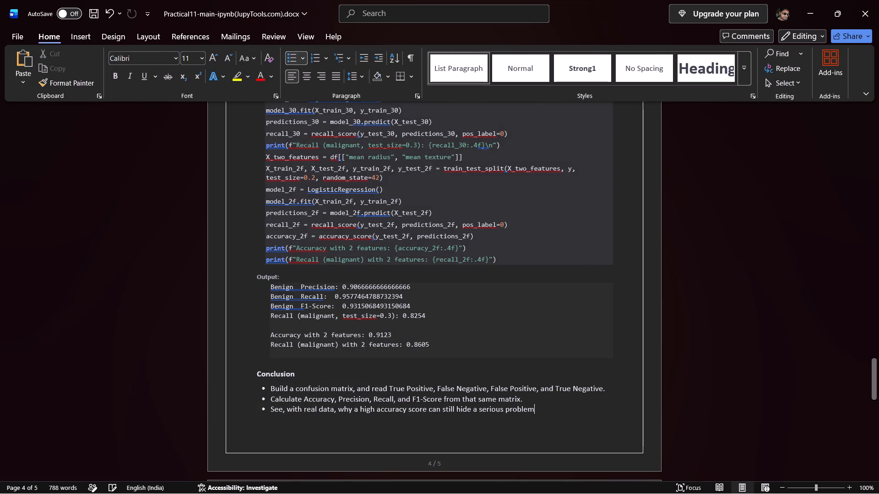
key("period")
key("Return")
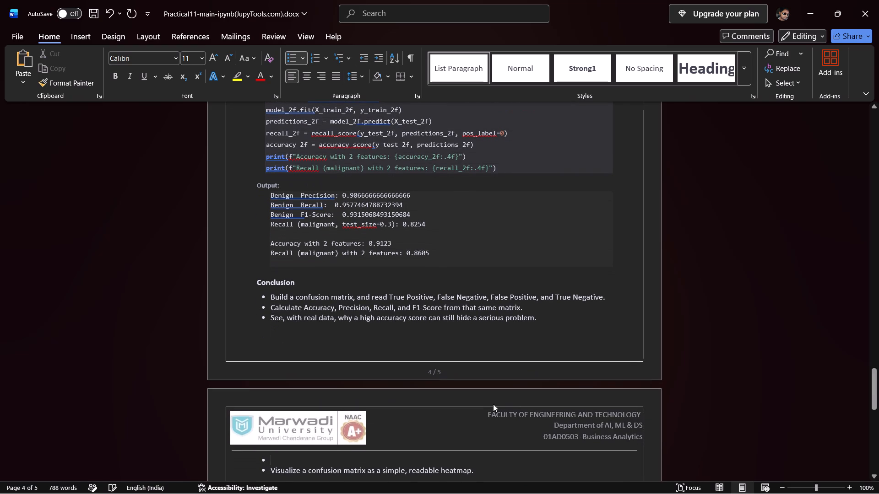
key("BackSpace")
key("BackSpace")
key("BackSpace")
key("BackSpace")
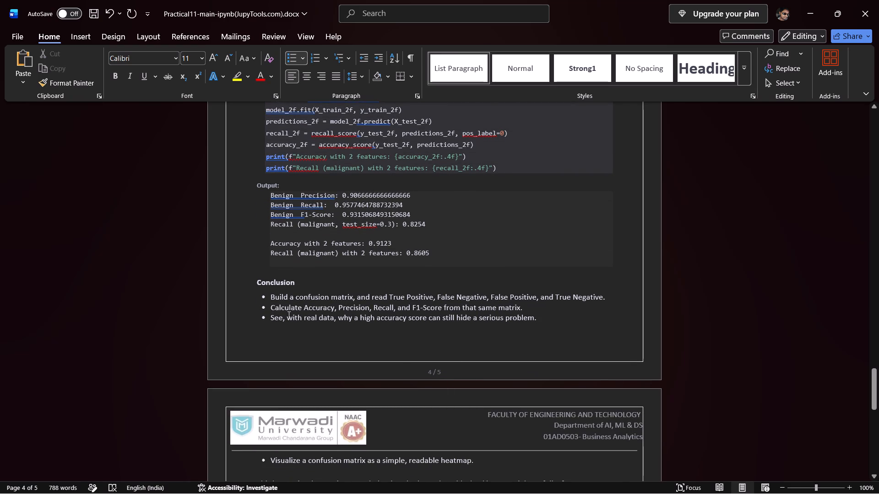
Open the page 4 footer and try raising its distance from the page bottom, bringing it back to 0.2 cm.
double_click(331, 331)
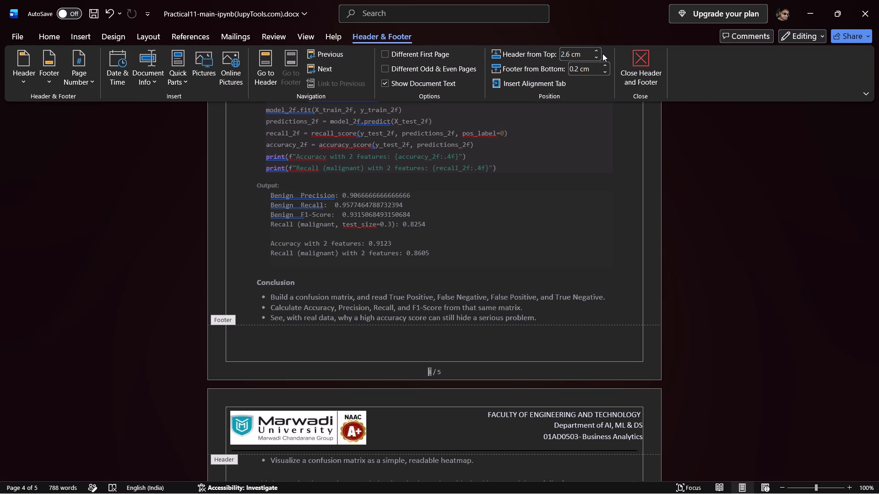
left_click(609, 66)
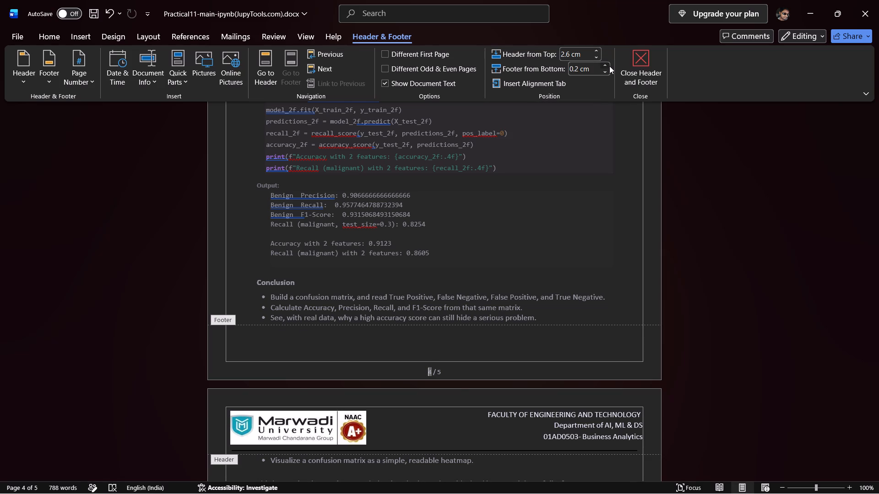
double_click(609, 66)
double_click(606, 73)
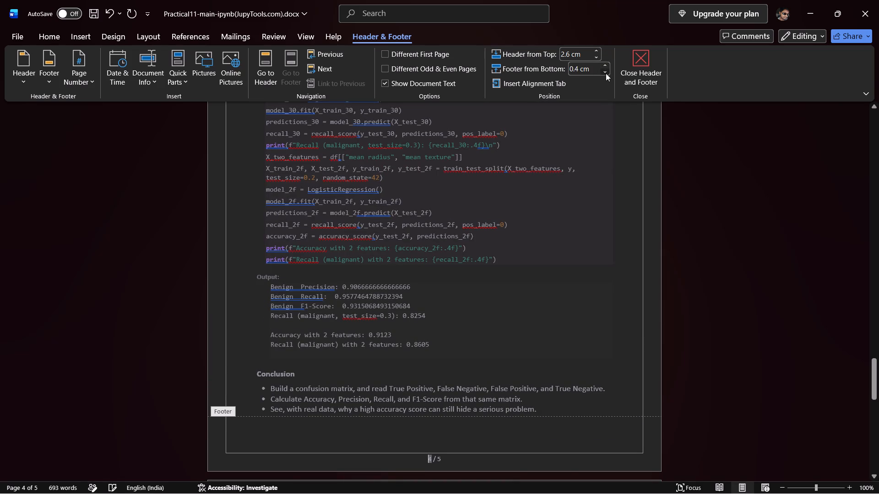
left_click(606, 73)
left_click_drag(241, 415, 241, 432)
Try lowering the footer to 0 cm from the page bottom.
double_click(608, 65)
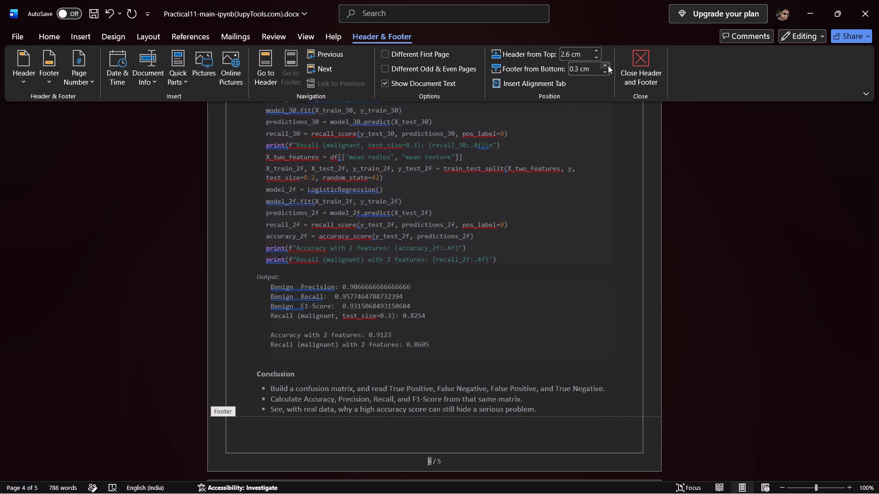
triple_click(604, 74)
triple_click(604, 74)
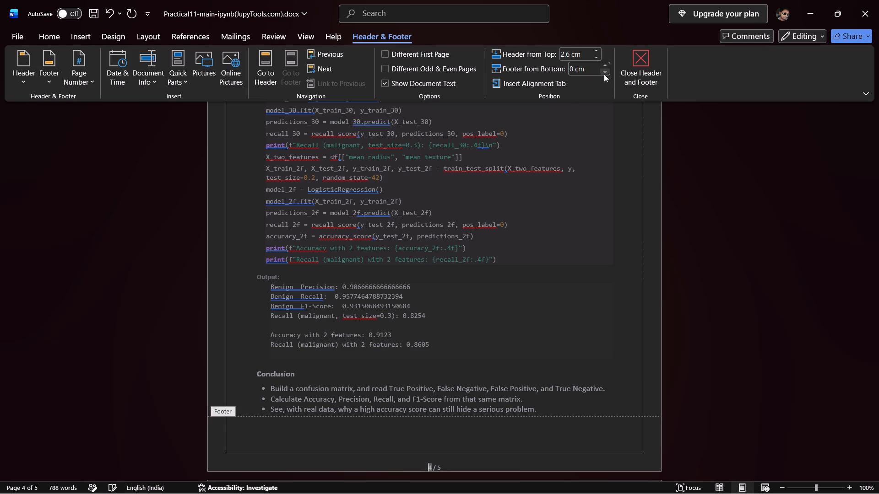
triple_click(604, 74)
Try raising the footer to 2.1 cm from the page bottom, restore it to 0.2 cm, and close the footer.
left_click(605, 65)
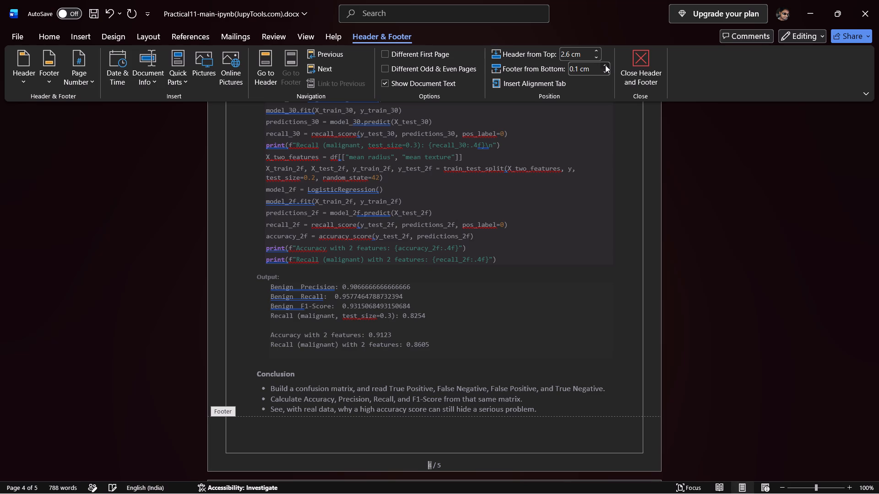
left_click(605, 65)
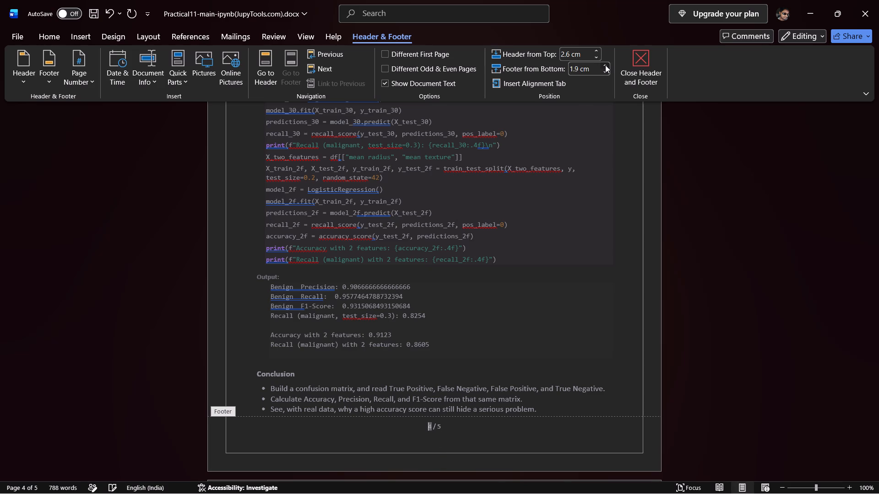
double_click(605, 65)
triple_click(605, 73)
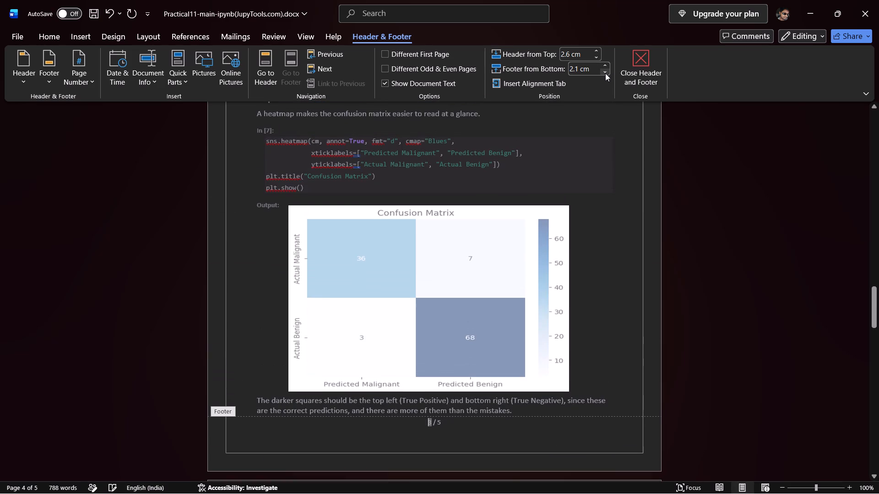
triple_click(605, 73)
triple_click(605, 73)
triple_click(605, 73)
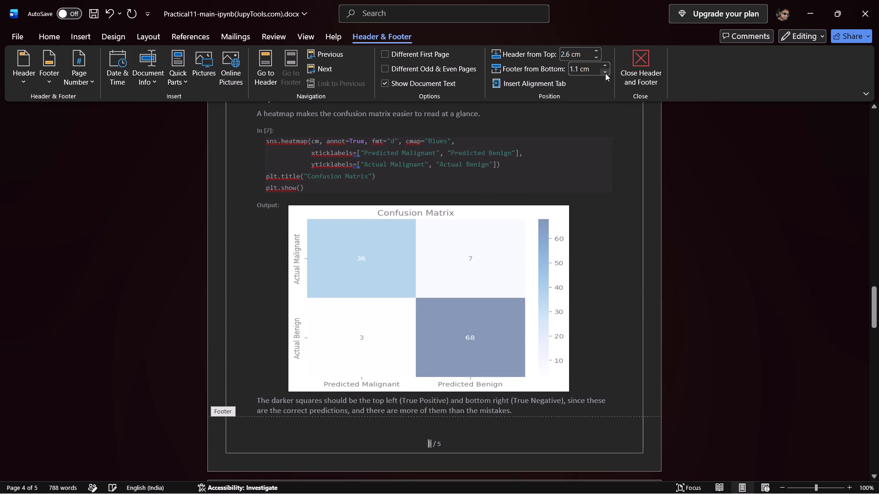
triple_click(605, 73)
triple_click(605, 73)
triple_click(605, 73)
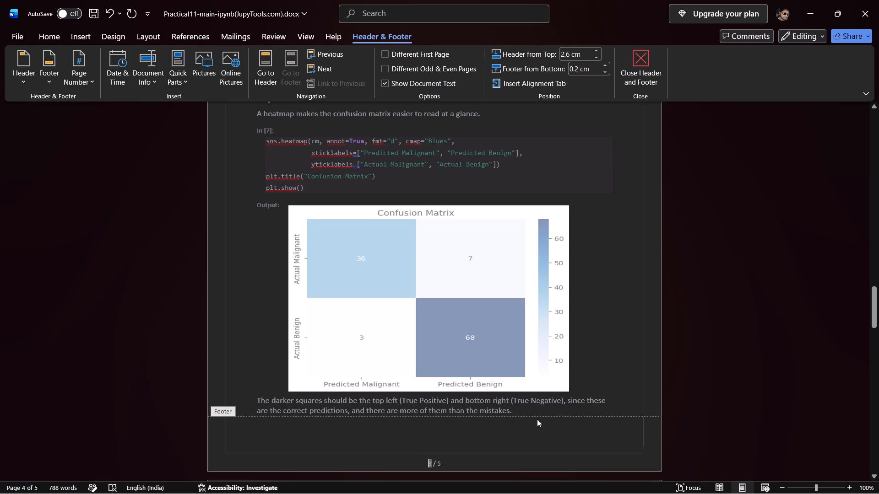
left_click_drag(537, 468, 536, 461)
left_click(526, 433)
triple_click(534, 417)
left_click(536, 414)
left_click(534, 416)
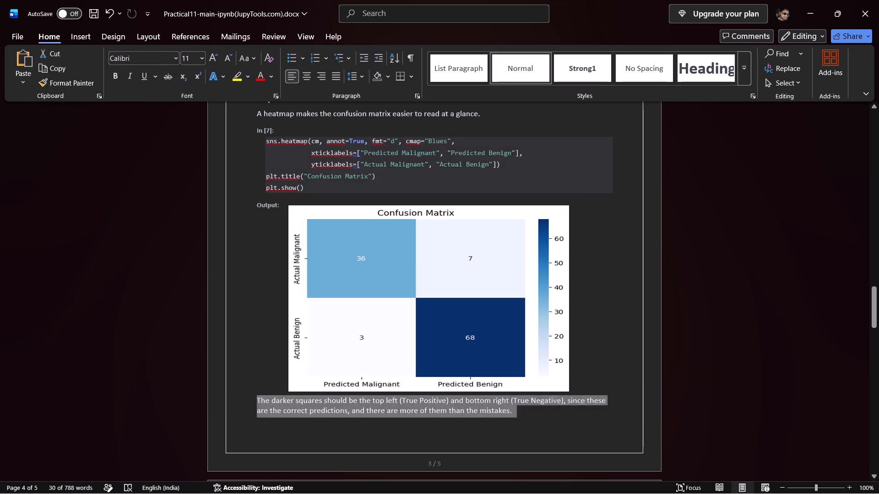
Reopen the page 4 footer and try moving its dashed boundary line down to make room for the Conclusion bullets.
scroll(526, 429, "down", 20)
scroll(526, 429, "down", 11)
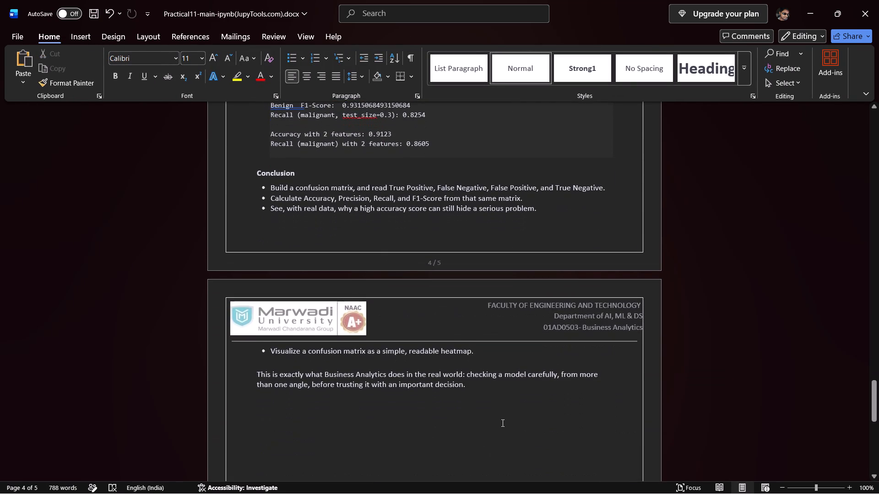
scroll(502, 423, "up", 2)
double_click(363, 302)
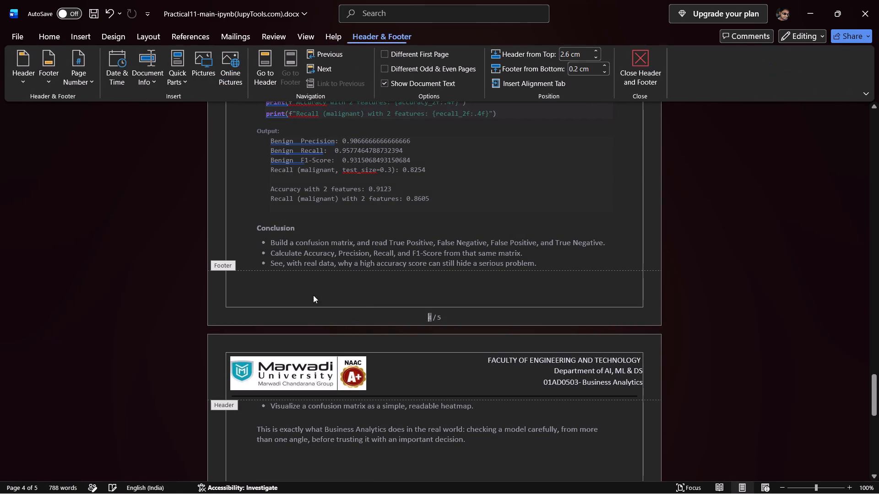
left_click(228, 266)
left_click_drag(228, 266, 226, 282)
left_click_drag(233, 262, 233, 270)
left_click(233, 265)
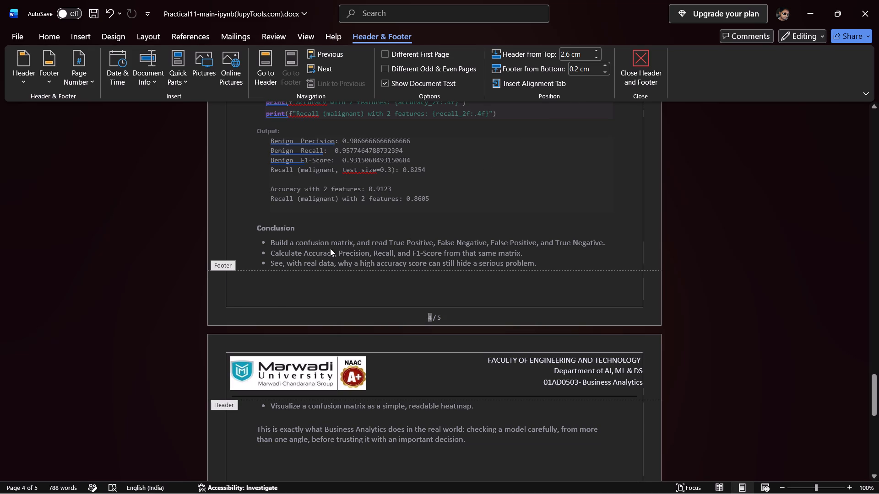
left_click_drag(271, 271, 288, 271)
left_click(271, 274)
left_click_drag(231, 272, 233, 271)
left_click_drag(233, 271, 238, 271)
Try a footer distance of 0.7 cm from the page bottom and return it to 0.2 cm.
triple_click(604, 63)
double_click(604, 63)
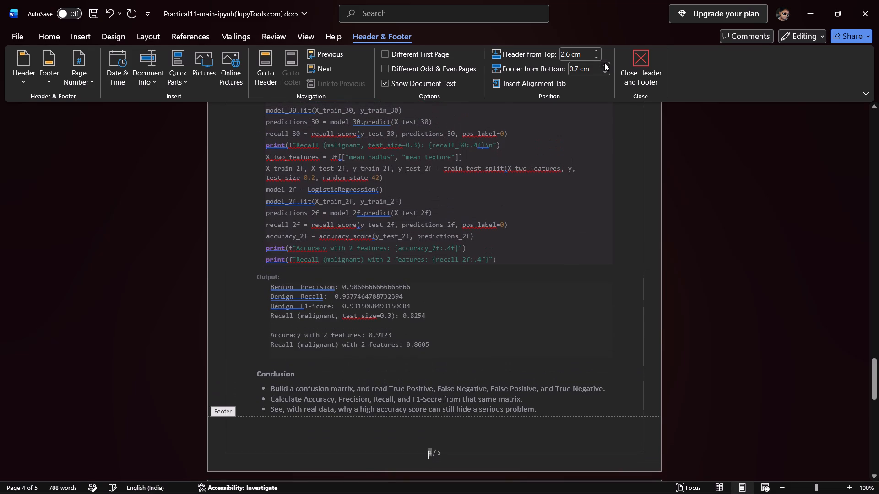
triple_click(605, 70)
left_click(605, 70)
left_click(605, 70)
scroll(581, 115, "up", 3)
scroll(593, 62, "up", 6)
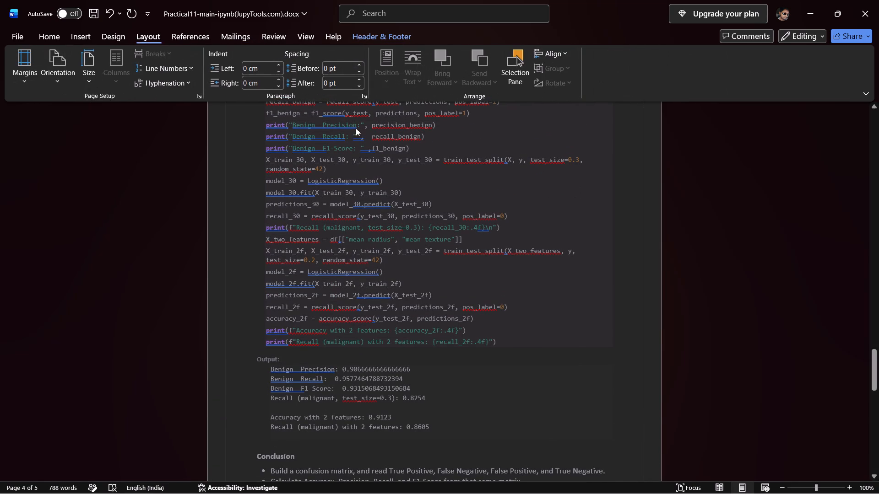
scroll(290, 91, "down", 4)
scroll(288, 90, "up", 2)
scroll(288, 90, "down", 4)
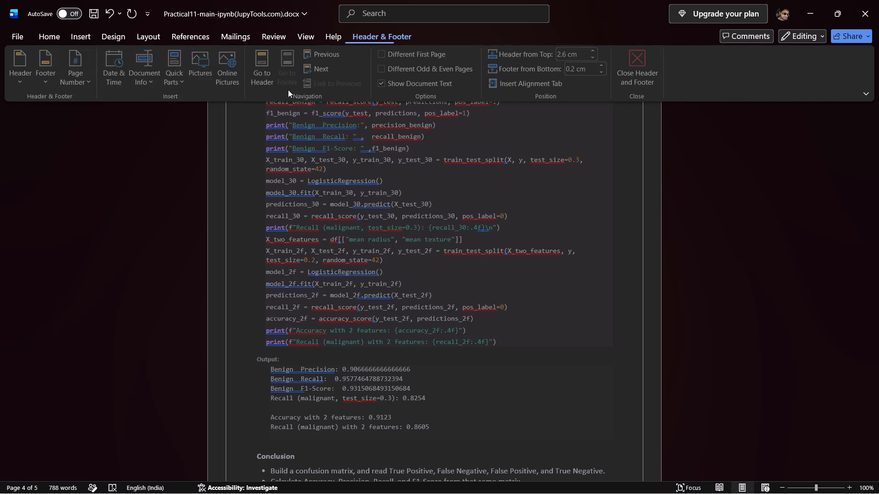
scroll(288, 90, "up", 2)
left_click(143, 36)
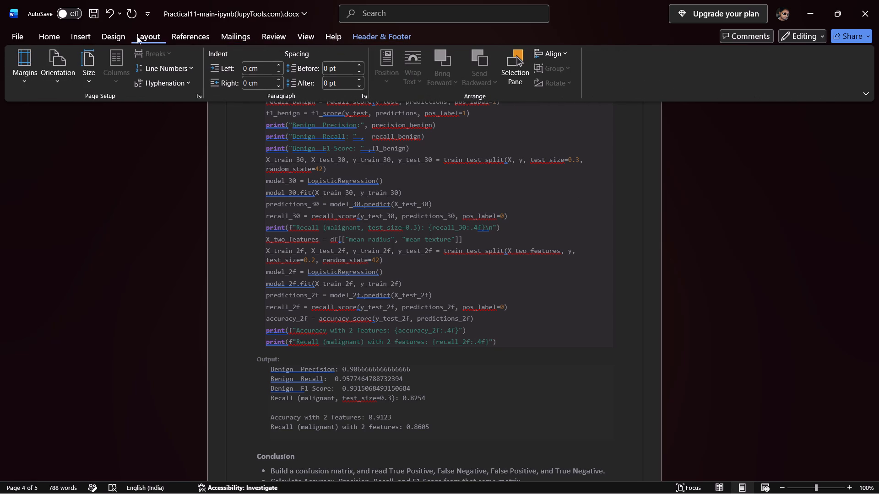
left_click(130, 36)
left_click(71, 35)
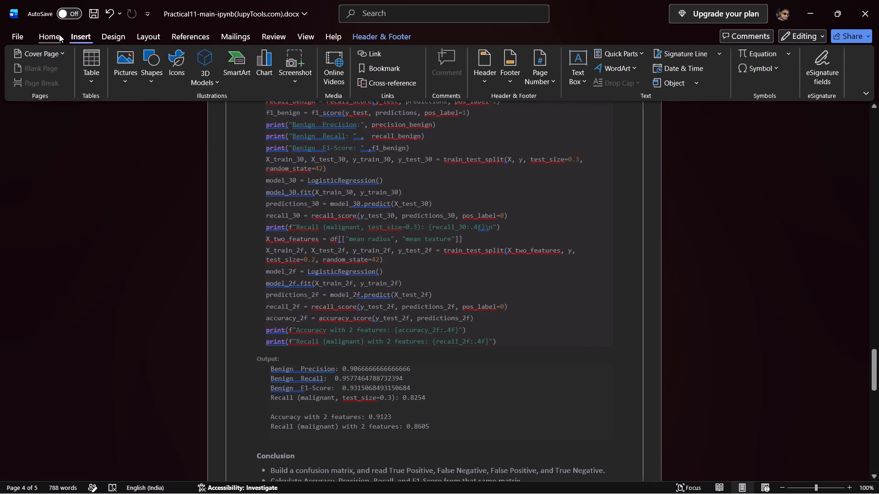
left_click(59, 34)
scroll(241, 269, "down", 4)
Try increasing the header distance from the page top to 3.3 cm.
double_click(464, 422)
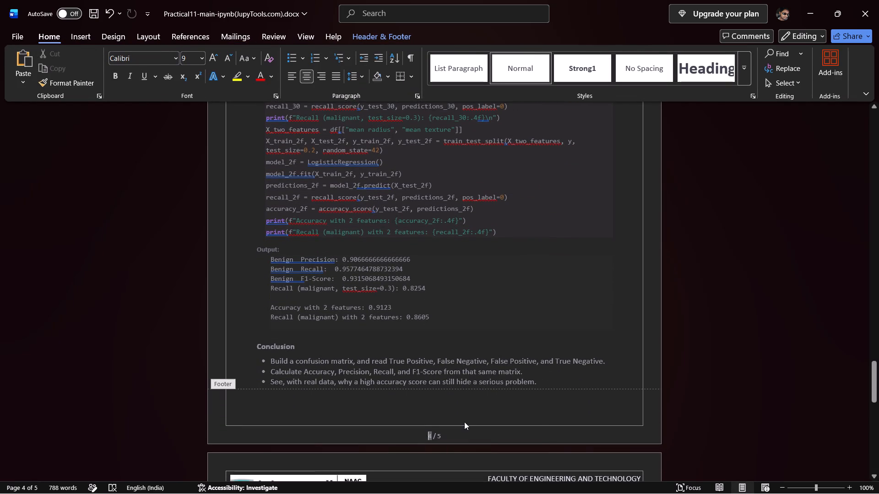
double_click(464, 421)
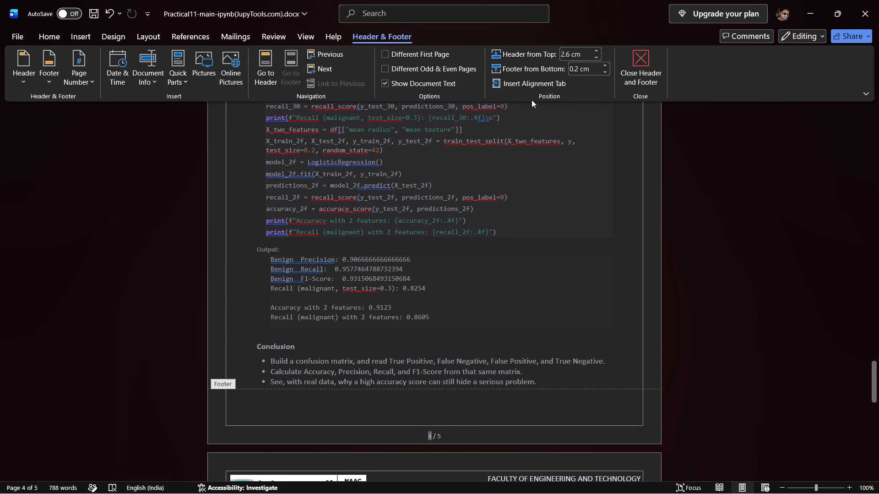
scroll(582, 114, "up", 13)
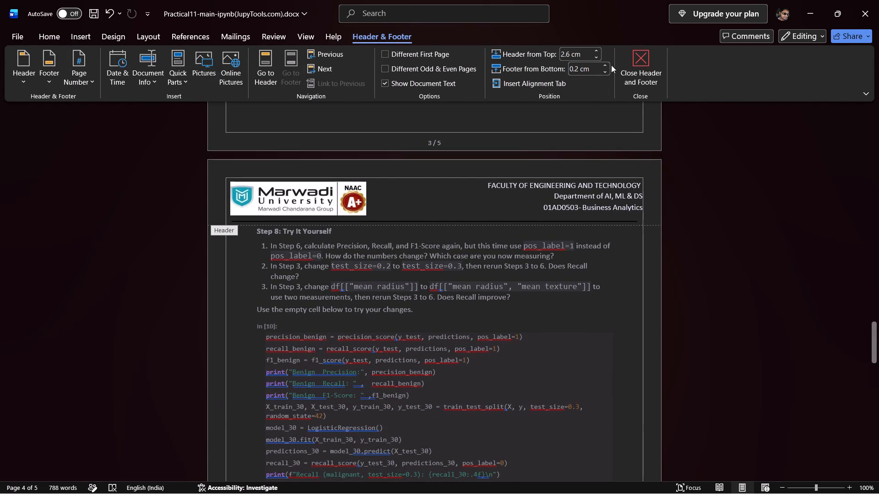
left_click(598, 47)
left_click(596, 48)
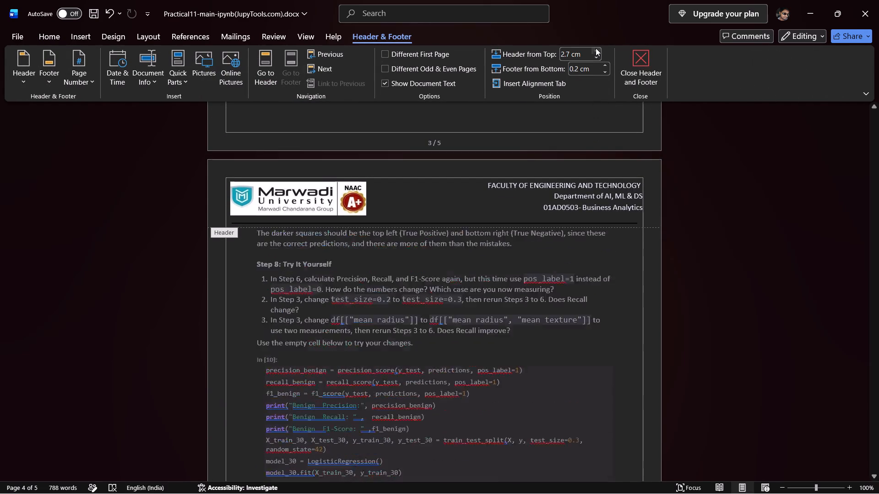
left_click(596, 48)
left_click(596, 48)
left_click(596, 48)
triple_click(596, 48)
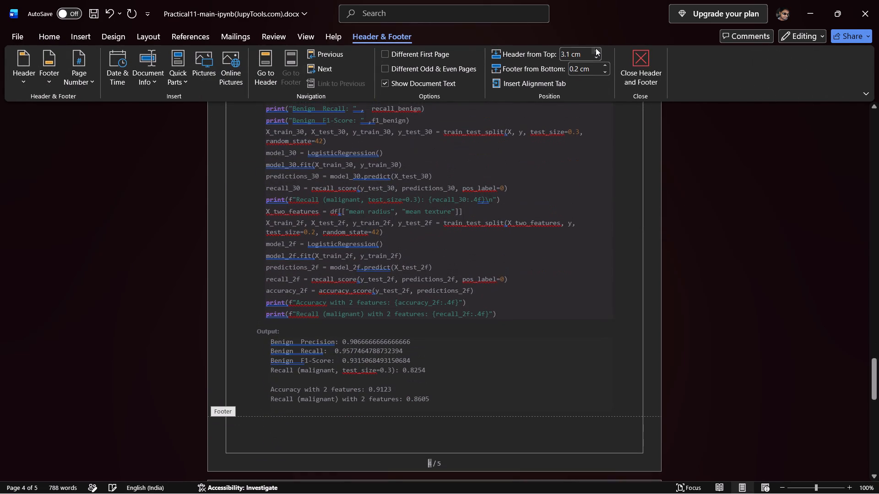
Lower the footer distance from the page bottom to 0 cm.
scroll(534, 192, "up", 15)
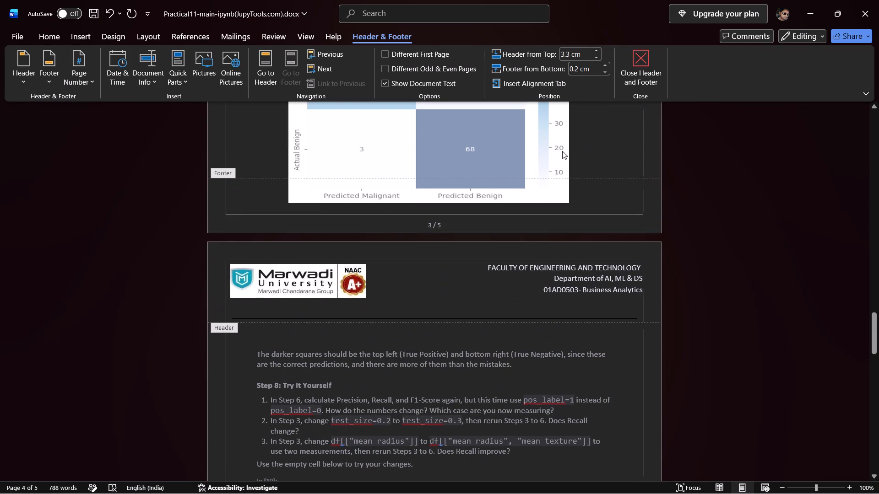
left_click(604, 74)
triple_click(604, 74)
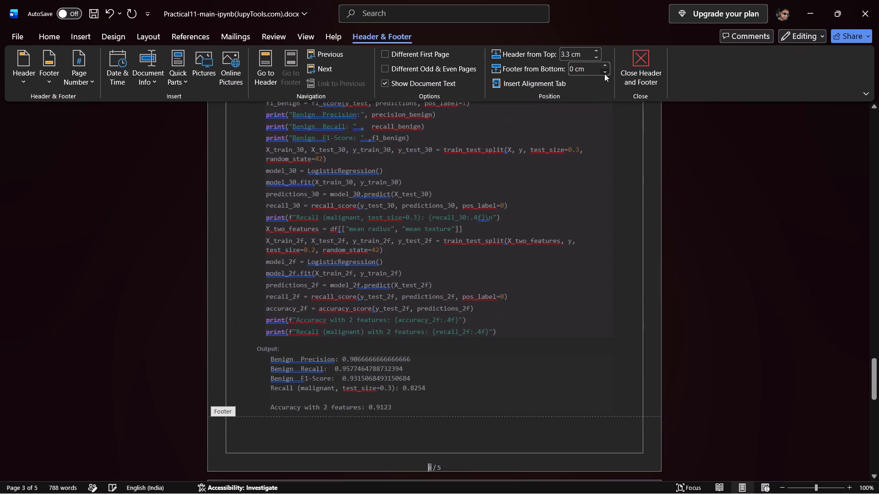
scroll(577, 237, "down", 3)
scroll(577, 241, "up", 14)
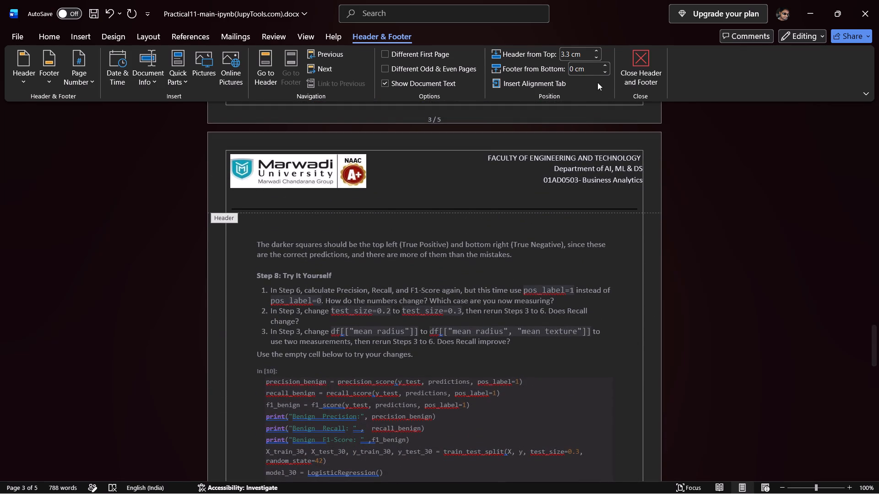
Reduce the header distance from the page top to 2.5 cm.
left_click(598, 54)
triple_click(598, 54)
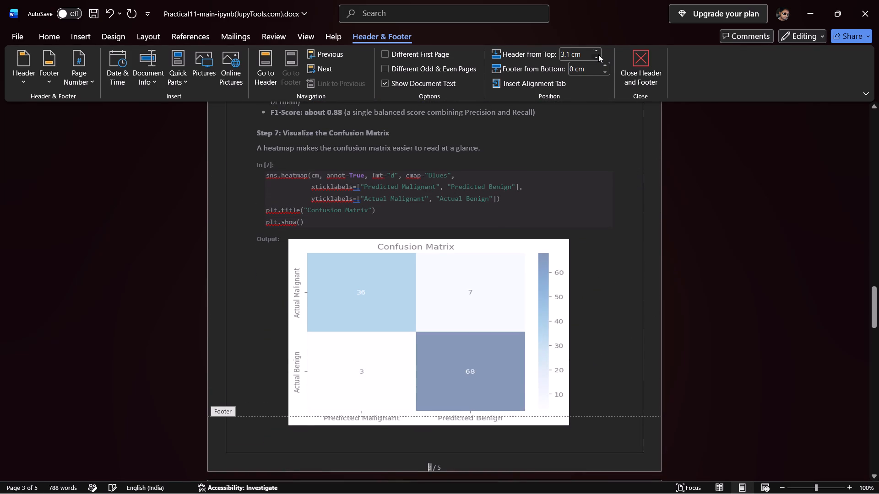
triple_click(598, 54)
triple_click(598, 54)
left_click(598, 54)
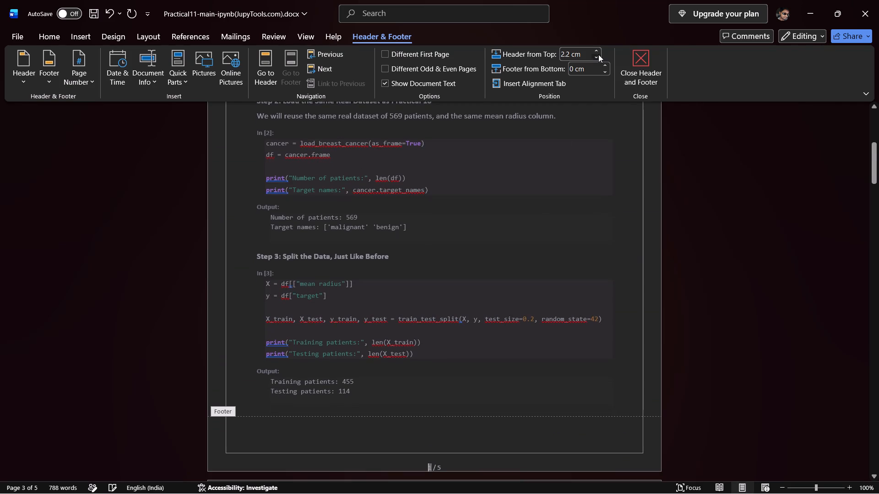
scroll(529, 241, "down", 5)
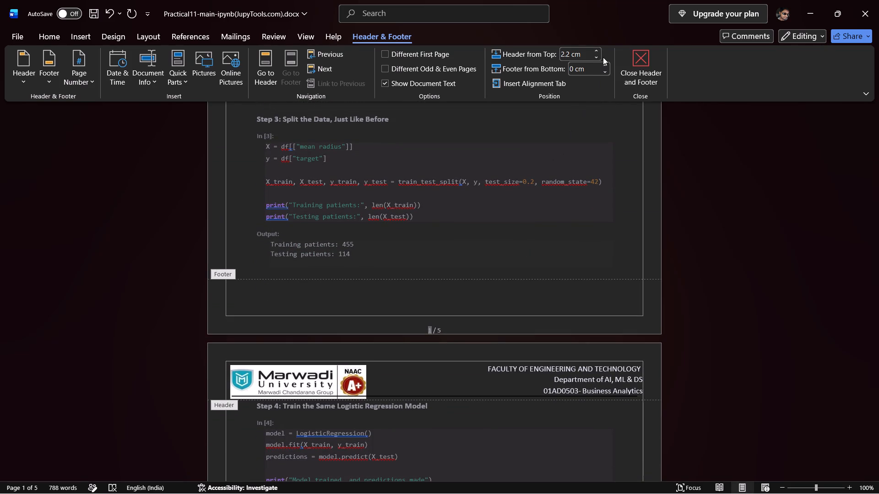
double_click(597, 51)
scroll(573, 168, "down", 3)
scroll(562, 208, "down", 1)
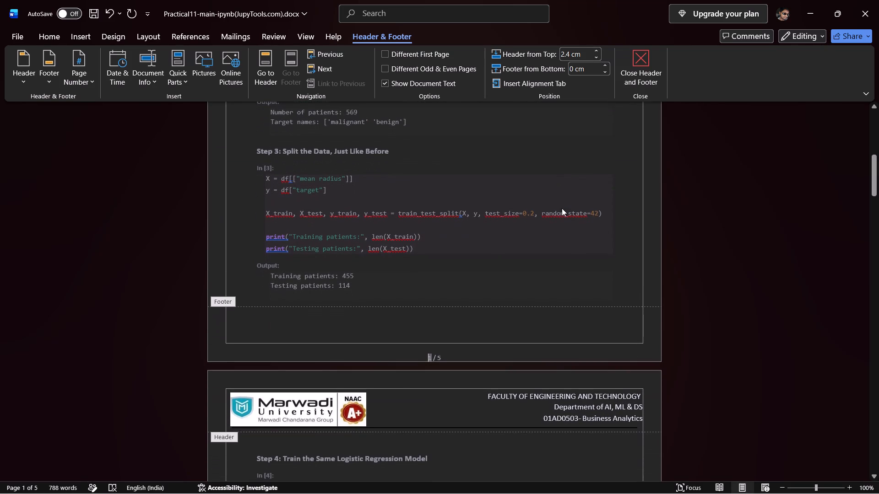
left_click(597, 49)
left_click(597, 49)
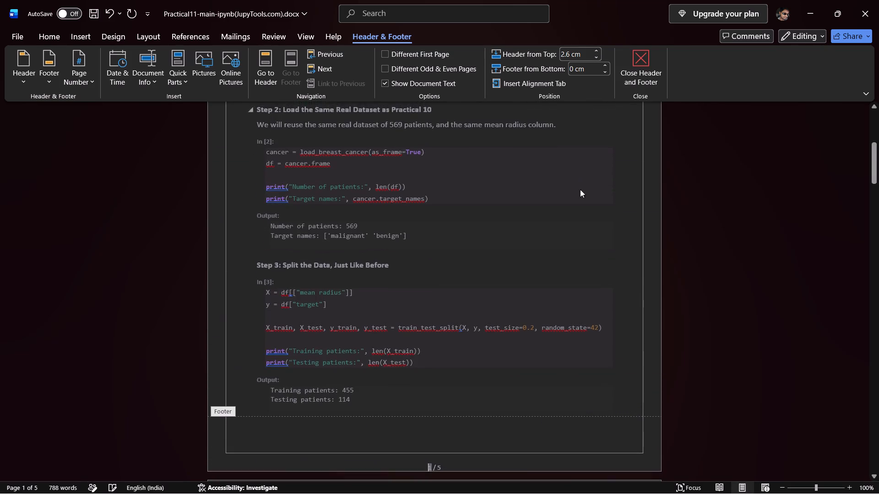
scroll(580, 345, "down", 5)
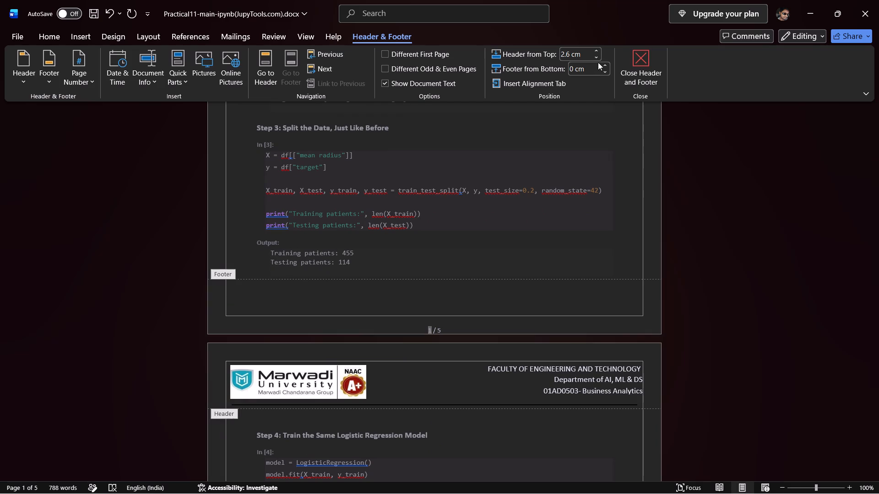
left_click(598, 58)
scroll(607, 426, "down", 7)
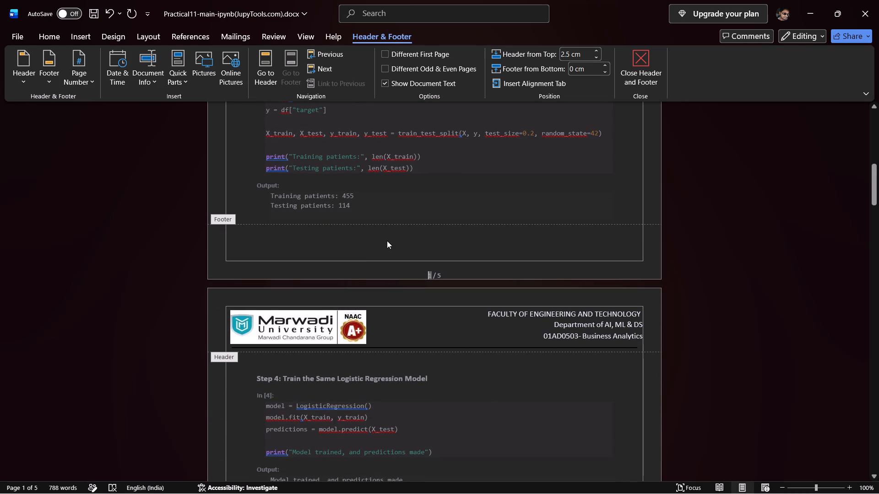
Delete the page number and total page count from the page 4 footer, leaving the footer empty.
scroll(394, 250, "down", 16)
scroll(429, 347, "down", 20)
scroll(429, 347, "down", 5)
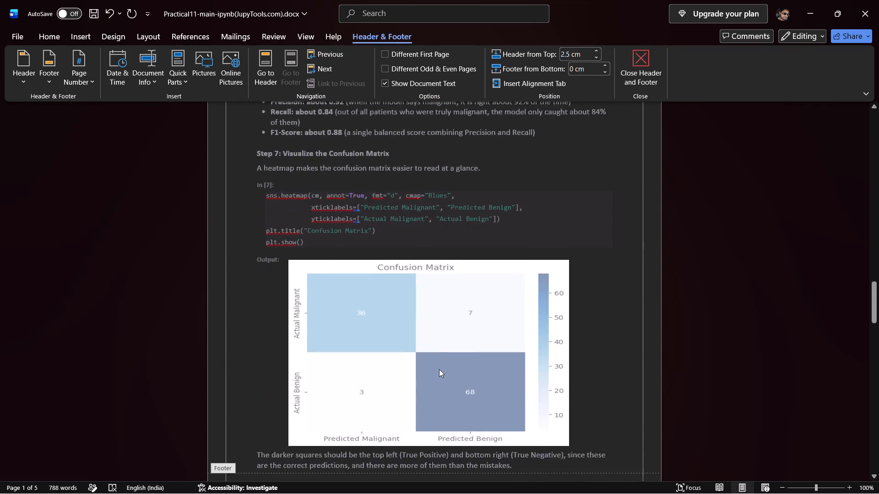
scroll(439, 369, "down", 7)
scroll(439, 369, "down", 20)
scroll(439, 369, "down", 5)
scroll(439, 369, "up", 6)
left_click(445, 340)
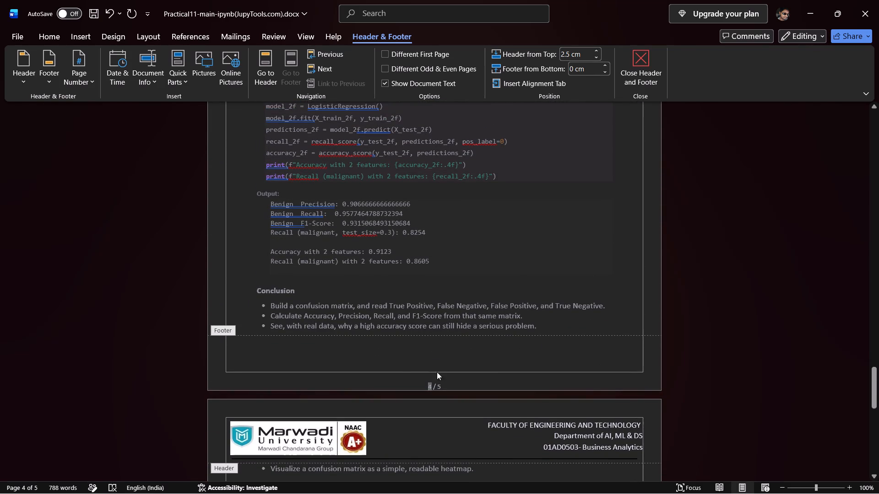
left_click(448, 384)
key("BackSpace")
key("BackSpace")
key("BackSpace")
key("BackSpace")
key("BackSpace")
key("BackSpace")
key("BackSpace")
key("BackSpace")
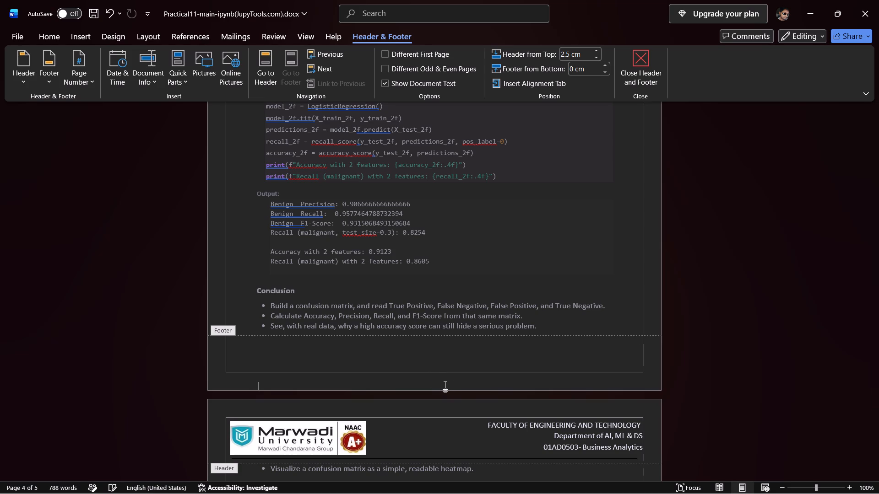
key("BackSpace")
key("BackSpace")
key("BackSpace")
key("Delete")
key("Delete")
key("Delete")
key("Delete")
key("Delete")
key("Delete")
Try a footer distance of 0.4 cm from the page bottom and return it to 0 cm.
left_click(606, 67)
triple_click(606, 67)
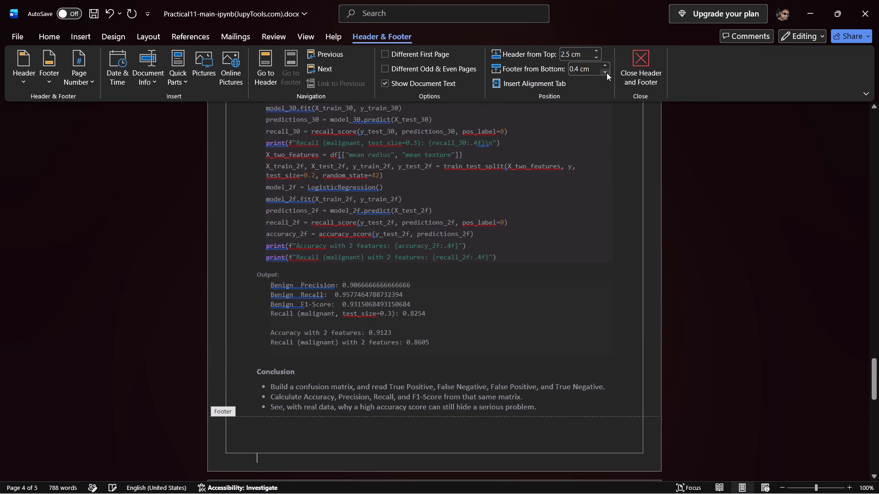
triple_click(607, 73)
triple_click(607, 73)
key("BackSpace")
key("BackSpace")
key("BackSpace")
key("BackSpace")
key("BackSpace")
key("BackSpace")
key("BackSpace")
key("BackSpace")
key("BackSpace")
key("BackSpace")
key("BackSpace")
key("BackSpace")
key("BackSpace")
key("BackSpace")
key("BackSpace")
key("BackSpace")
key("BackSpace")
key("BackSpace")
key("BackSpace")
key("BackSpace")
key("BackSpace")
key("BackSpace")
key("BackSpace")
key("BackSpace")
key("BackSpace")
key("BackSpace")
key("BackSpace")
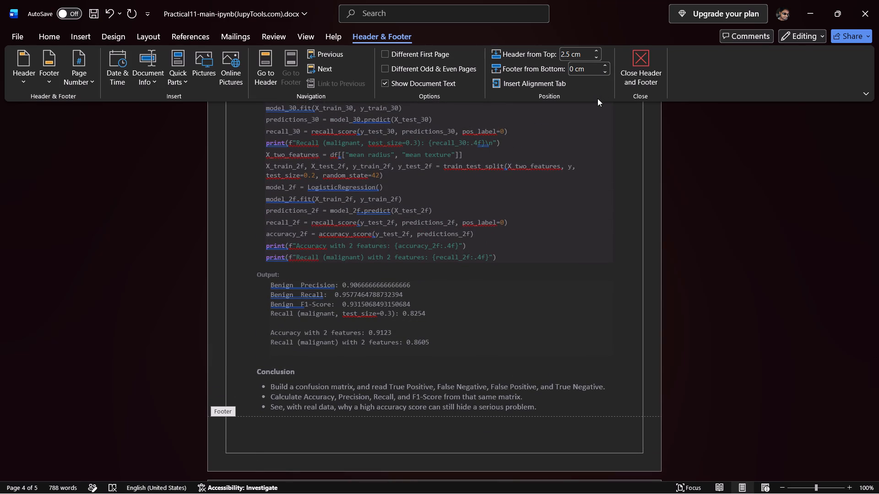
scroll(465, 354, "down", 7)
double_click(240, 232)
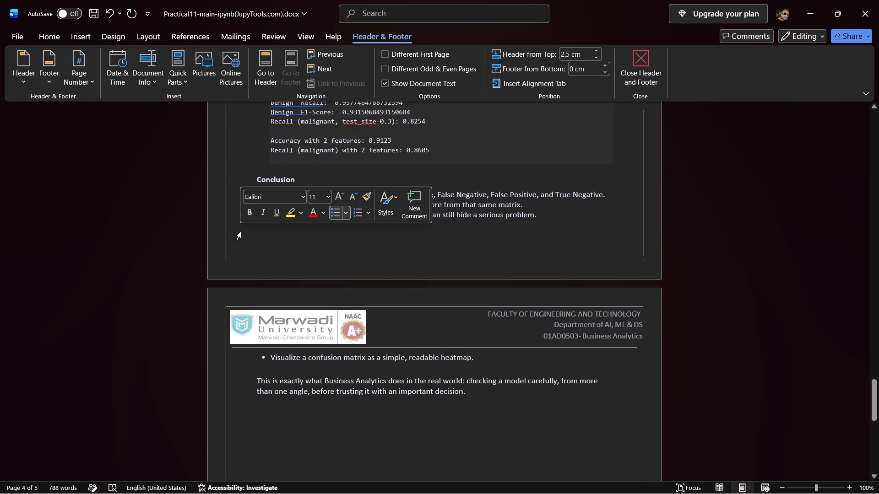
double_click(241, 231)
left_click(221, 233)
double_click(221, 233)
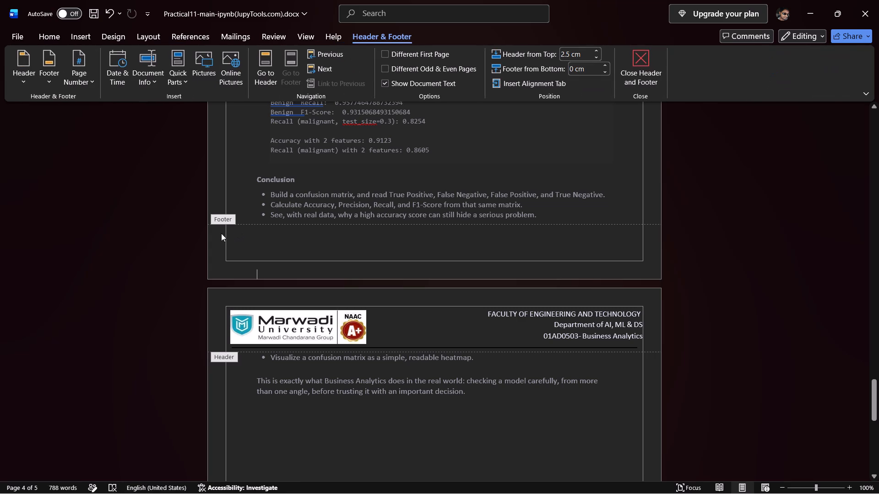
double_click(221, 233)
Delete the heatmap bullet and the closing Business Analytics paragraph from page 5, along with the leftover empty bullet.
scroll(249, 283, "down", 17)
scroll(258, 292, "up", 15)
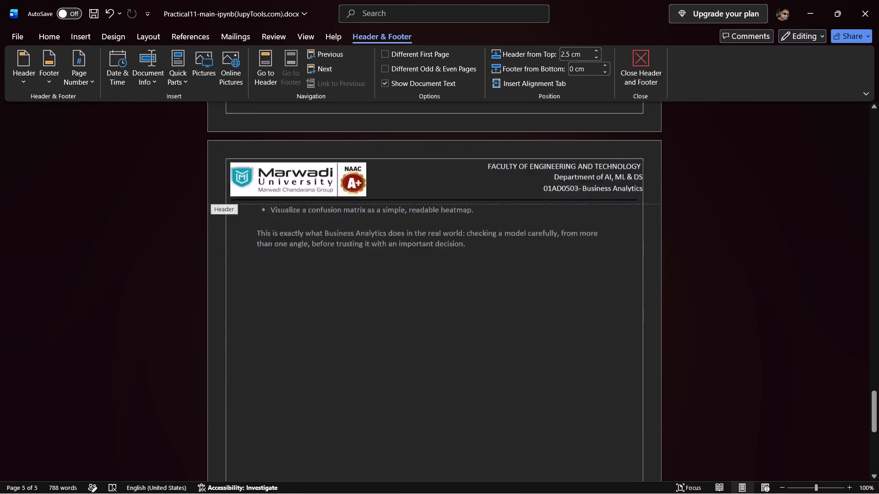
scroll(258, 292, "up", 1)
double_click(375, 366)
left_click_drag(472, 371, 203, 325)
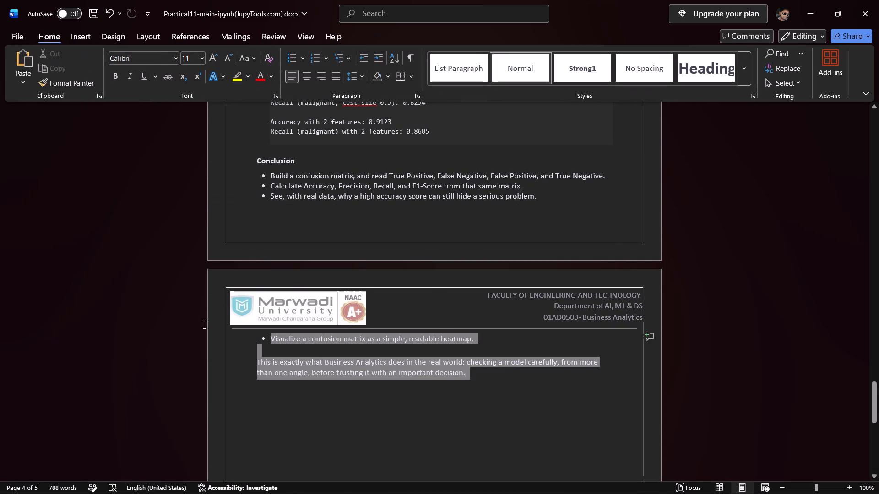
left_click_drag(203, 325, 203, 325)
key("BackSpace")
key("BackSpace")
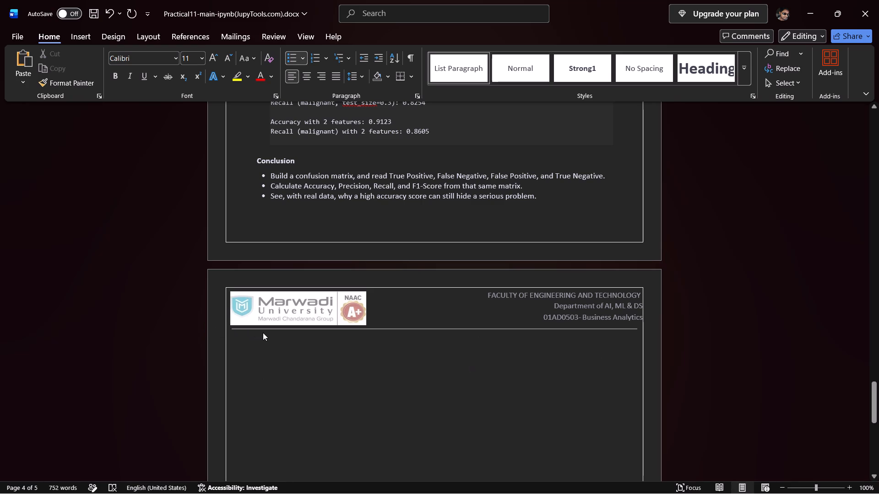
left_click(252, 351)
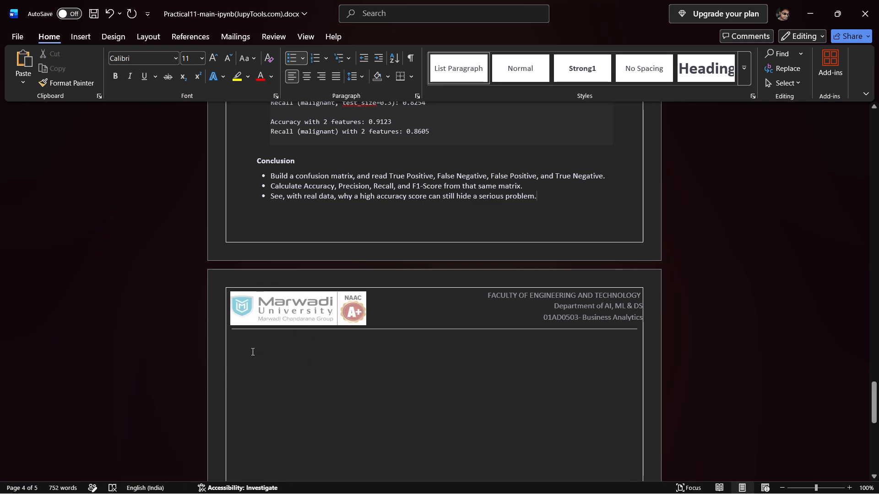
key("ctrl+BackSpace")
scroll(252, 351, "down", 5)
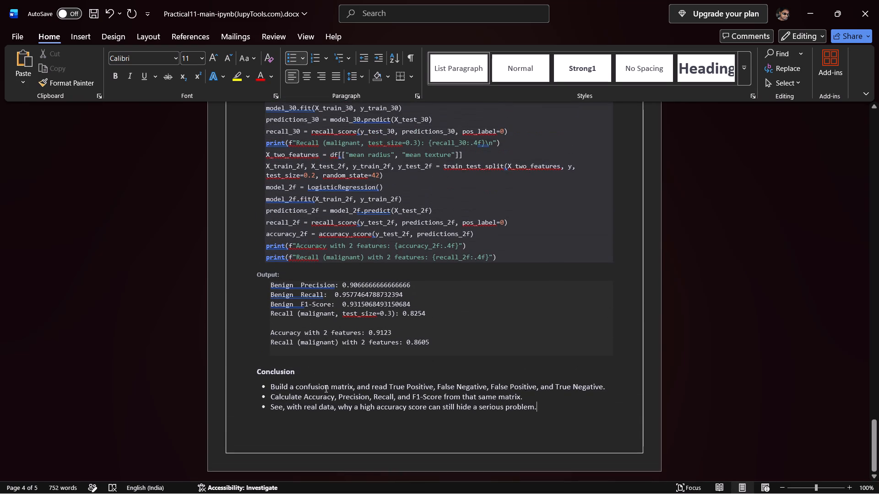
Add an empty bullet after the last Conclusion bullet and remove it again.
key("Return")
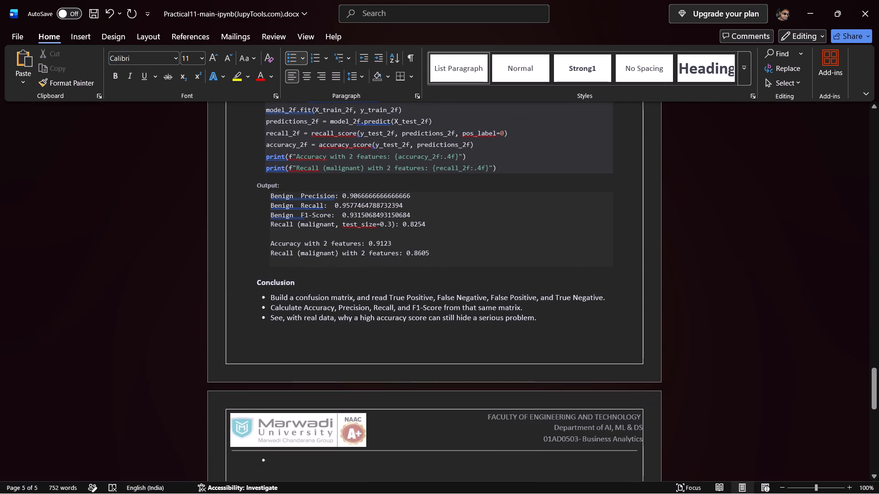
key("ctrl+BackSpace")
Remove the blank space above the Step 1 heading on page 1 so it sits directly under the header line.
scroll(496, 409, "up", 17)
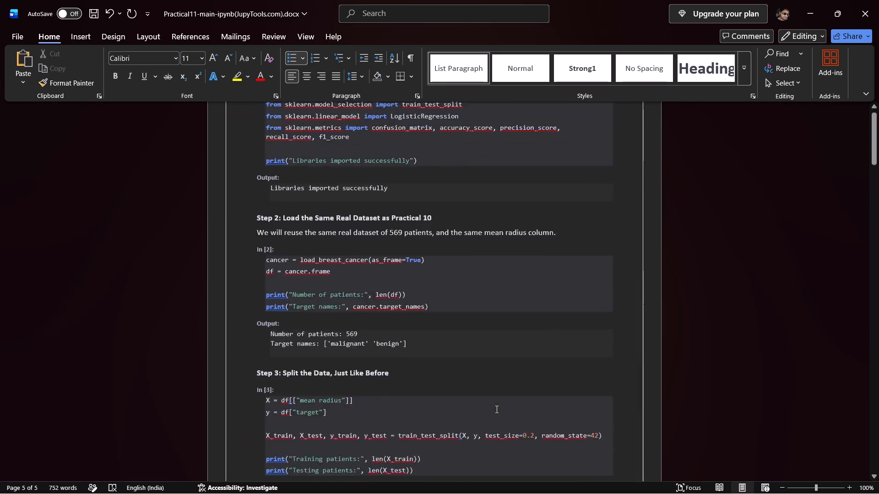
scroll(496, 409, "up", 9)
scroll(495, 408, "down", 7)
scroll(496, 409, "up", 6)
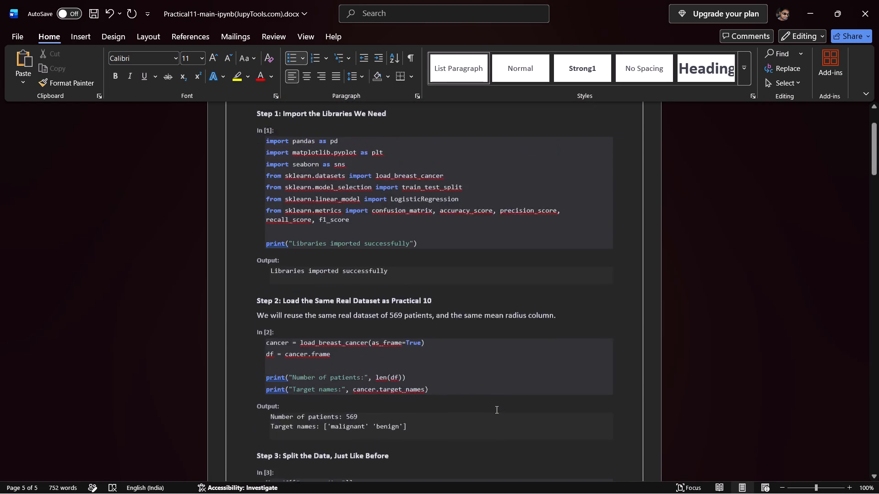
scroll(496, 409, "up", 4)
left_click(303, 197)
left_click(303, 189)
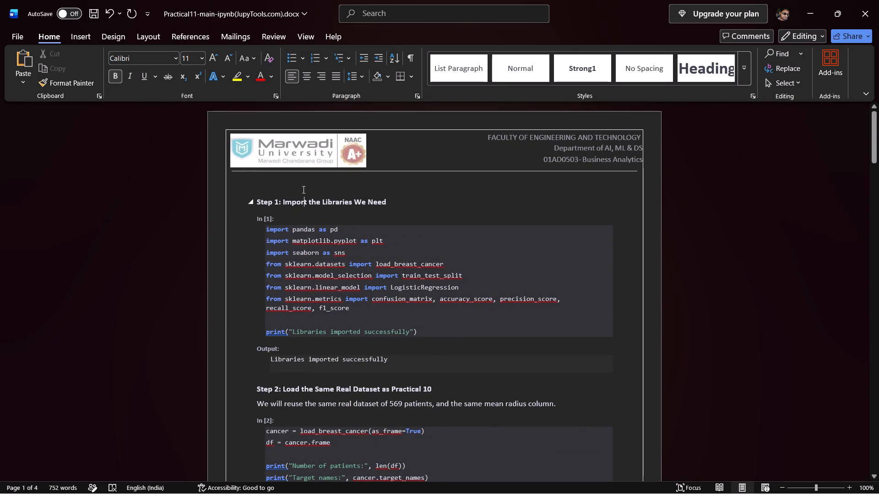
left_click(250, 200)
left_click(247, 202)
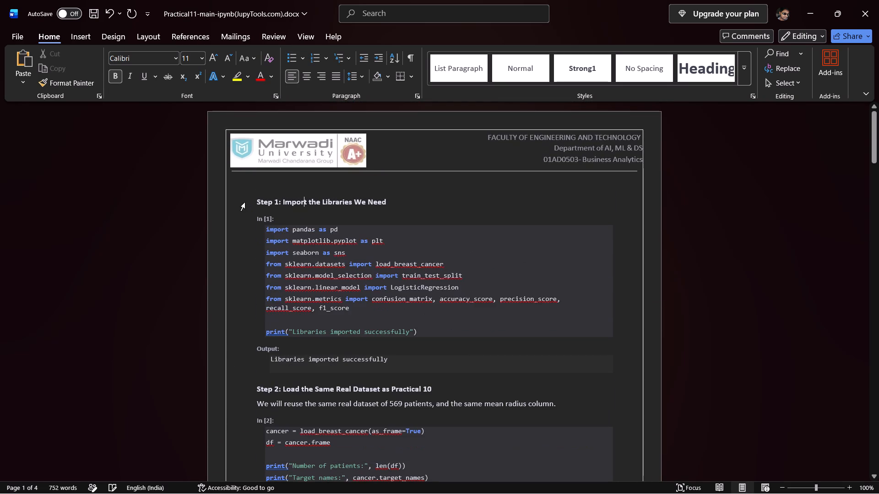
left_click(250, 201)
left_click(256, 200)
key("BackSpace")
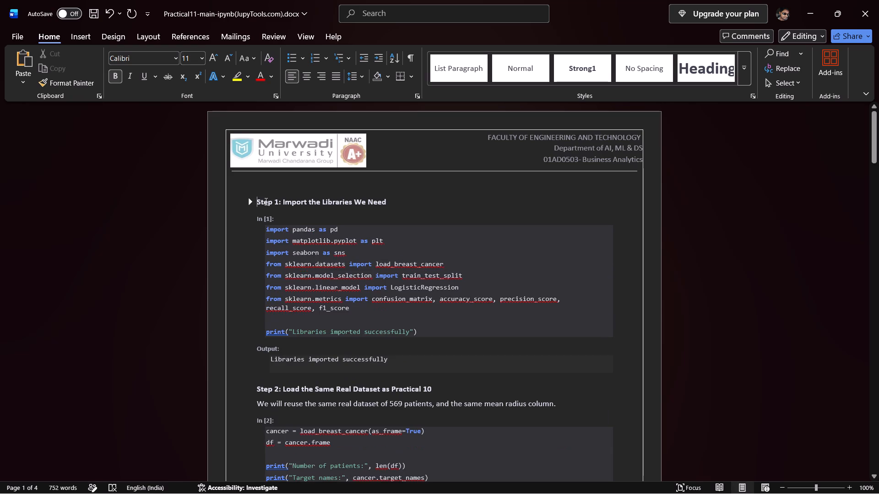
key("BackSpace")
key("BackSpace")
key("BackSpace")
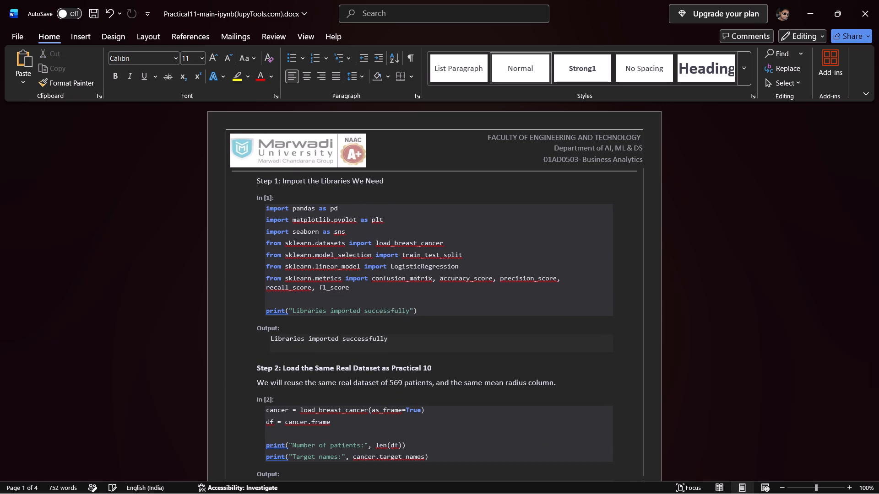
Remove the empty line after the Step 3 output so the Step 4 heading moves up onto page 1.
scroll(288, 254, "down", 11)
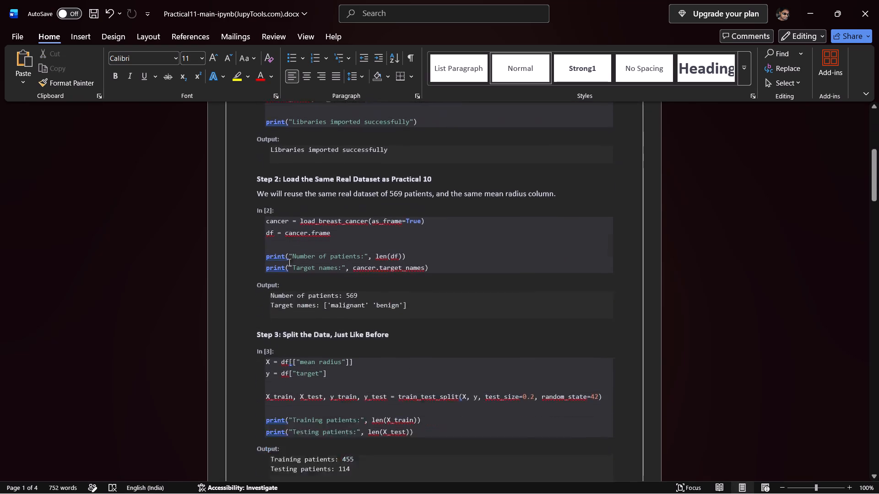
scroll(288, 262, "down", 3)
double_click(293, 305)
scroll(293, 323, "down", 1)
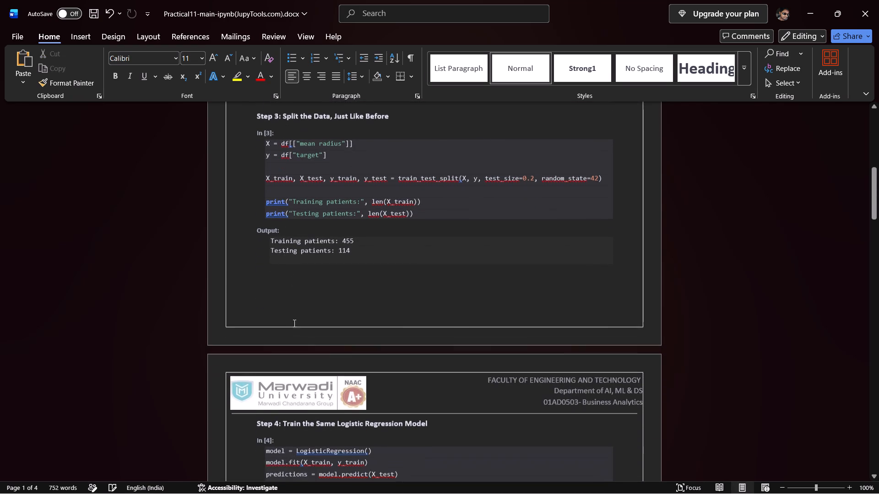
left_click(283, 270)
key("BackSpace")
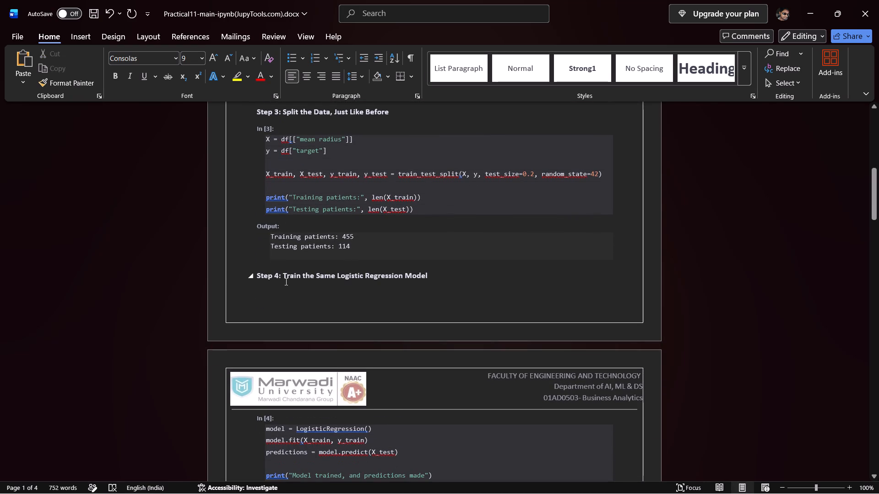
Review the layout and page breaks from Step 4 through the Conclusion.
scroll(285, 281, "down", 17)
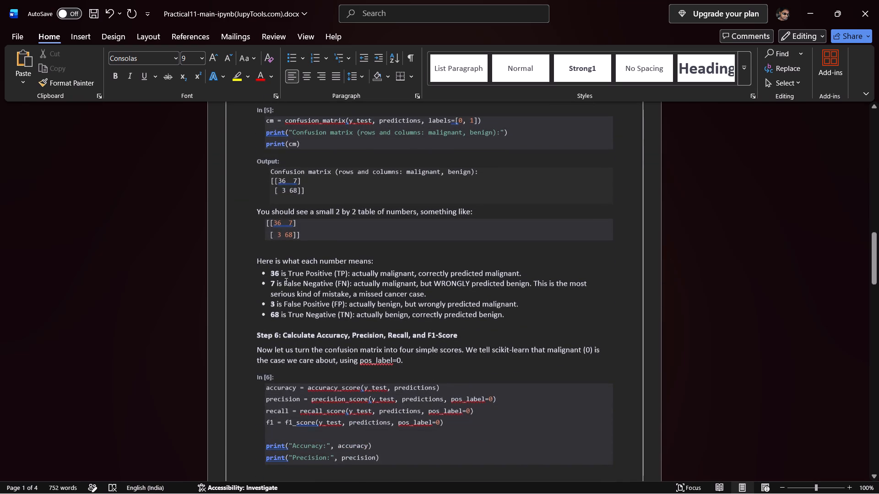
scroll(288, 256, "down", 7)
left_click(282, 284)
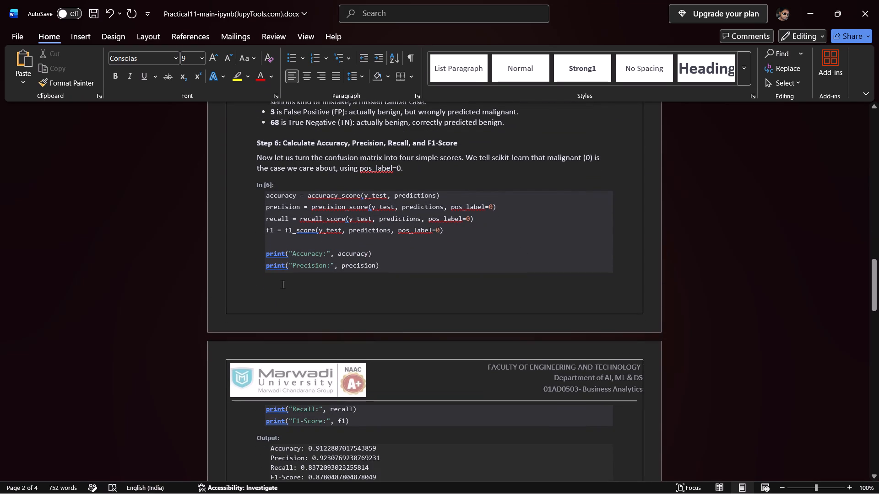
left_click(282, 284)
scroll(300, 287, "down", 13)
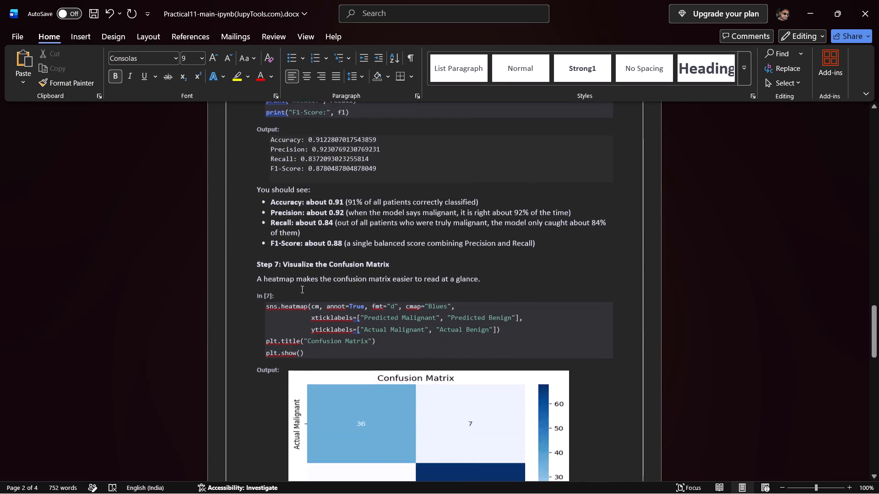
scroll(301, 289, "down", 15)
scroll(301, 289, "down", 8)
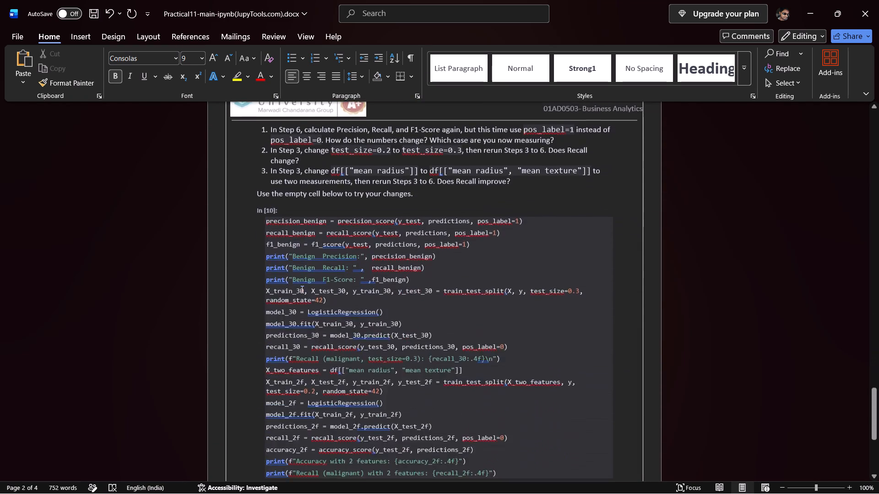
scroll(301, 289, "down", 11)
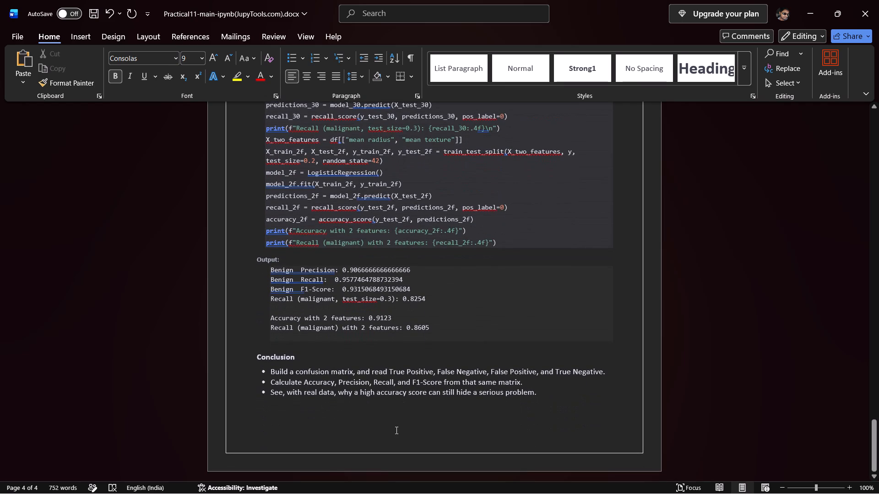
Reopen the page 4 footer for editing.
left_click(396, 421)
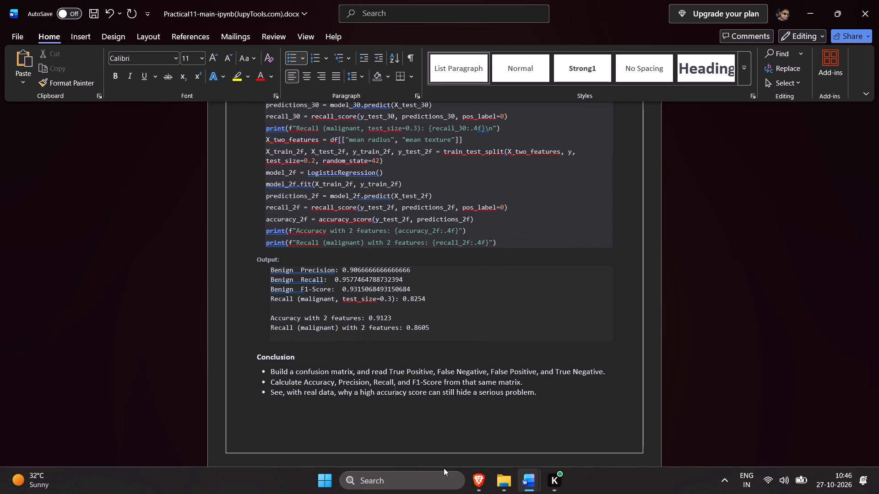
double_click(377, 469)
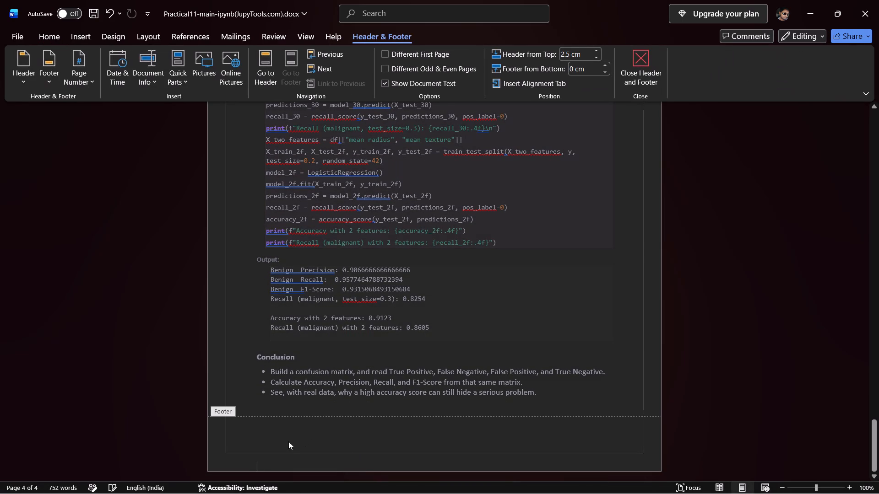
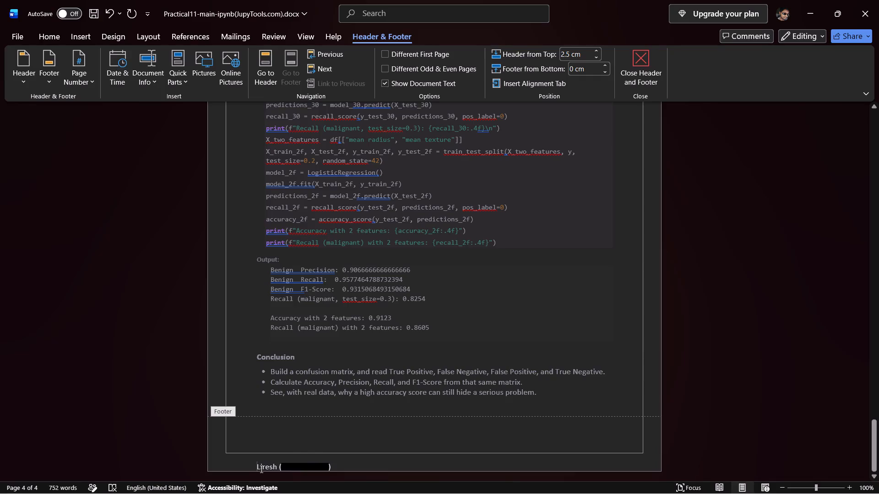
Set the footer distance from the bottom to 0.2 cm and return to the document body.
double_click(606, 67)
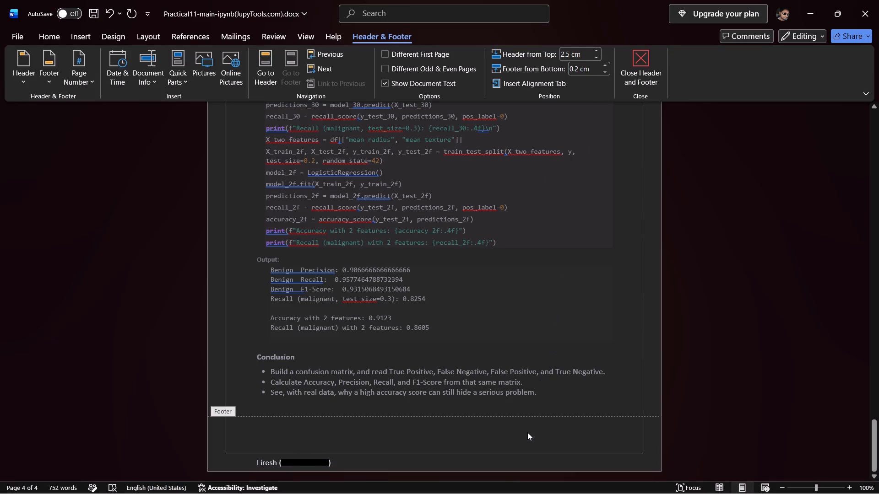
double_click(527, 432)
Examine the footer placement and page layout across the pages of the Practical 11 notebook document.
scroll(559, 392, "down", 5)
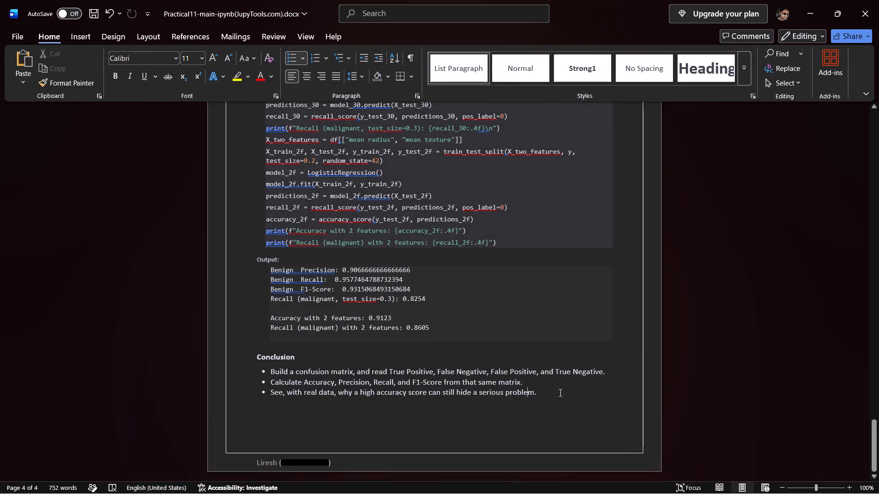
scroll(559, 392, "down", 2)
scroll(559, 392, "up", 18)
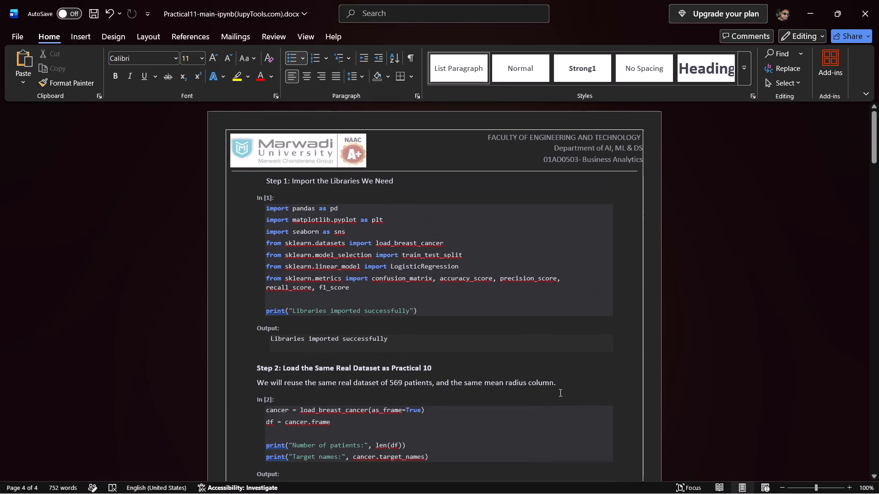
scroll(559, 392, "down", 16)
scroll(559, 392, "down", 9)
scroll(544, 361, "down", 12)
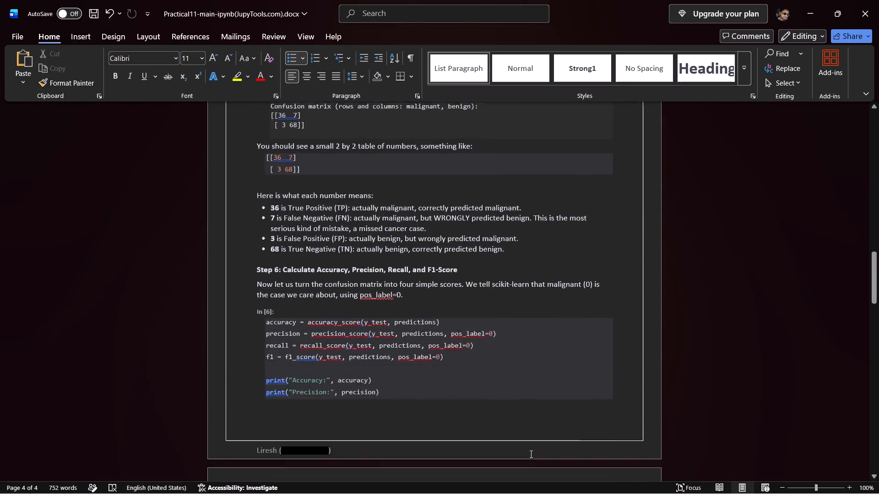
scroll(530, 454, "down", 2)
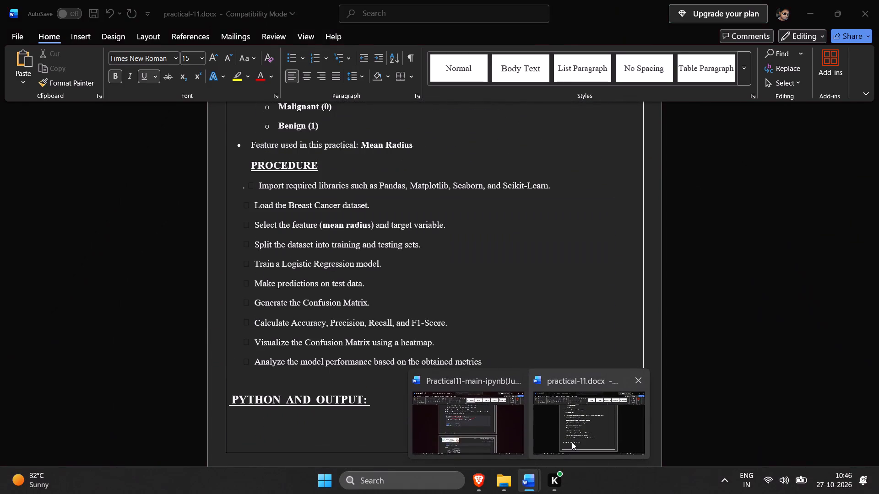
Switch to practical-11.docx, open the page 2 footer and set its distance from the bottom to 0.4 cm.
left_click(572, 442)
scroll(390, 405, "down", 4)
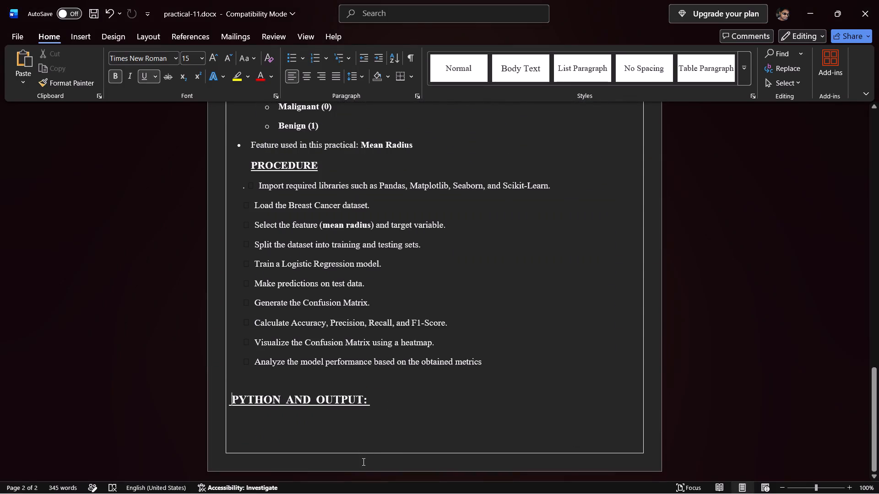
double_click(363, 462)
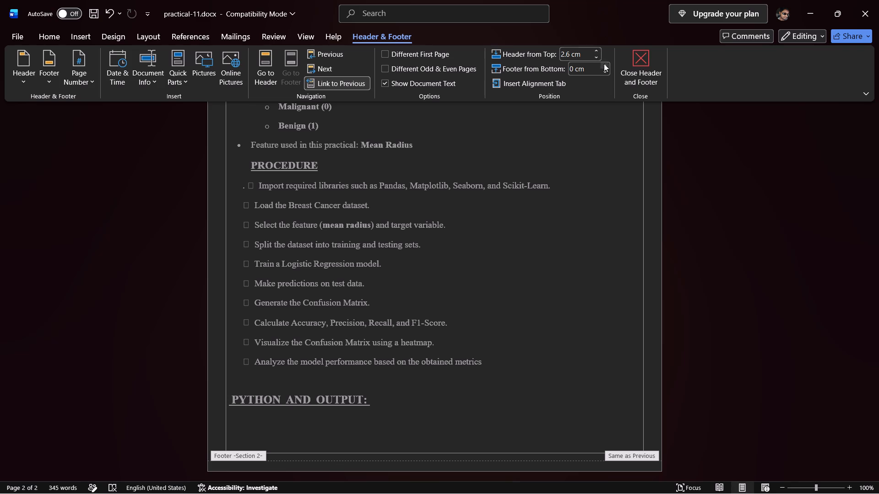
triple_click(604, 66)
left_click(604, 66)
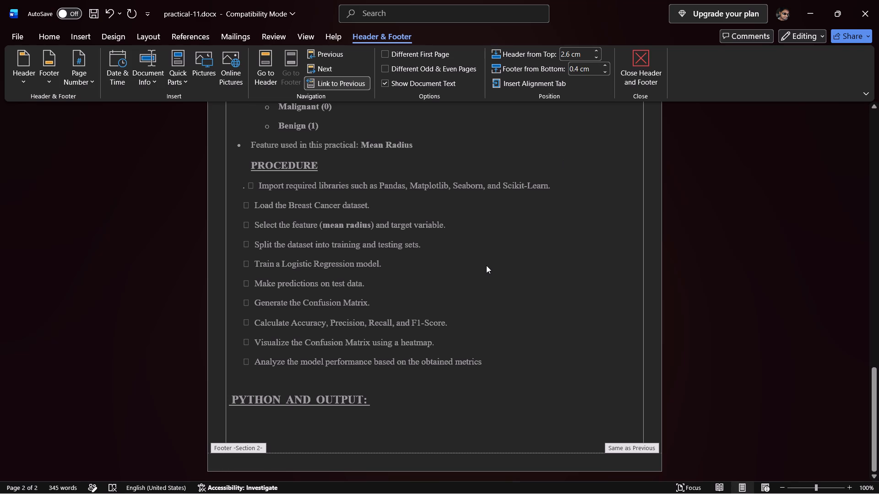
Indent the start of the empty footer line with spaces and compare it with the notebook document's footer.
key("Tab")
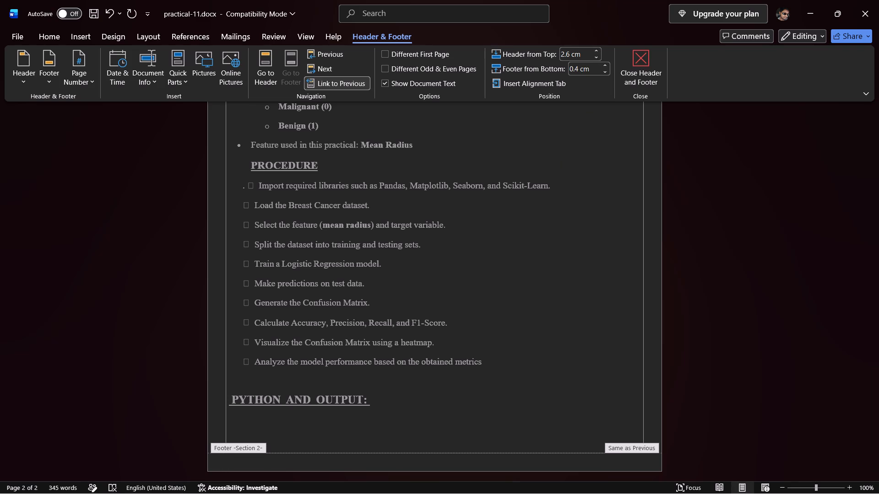
key("ctrl+Left")
key("space")
key("space")
key("space")
key("space")
key("space")
key("space")
key("space")
key("space")
key("alt+Tab")
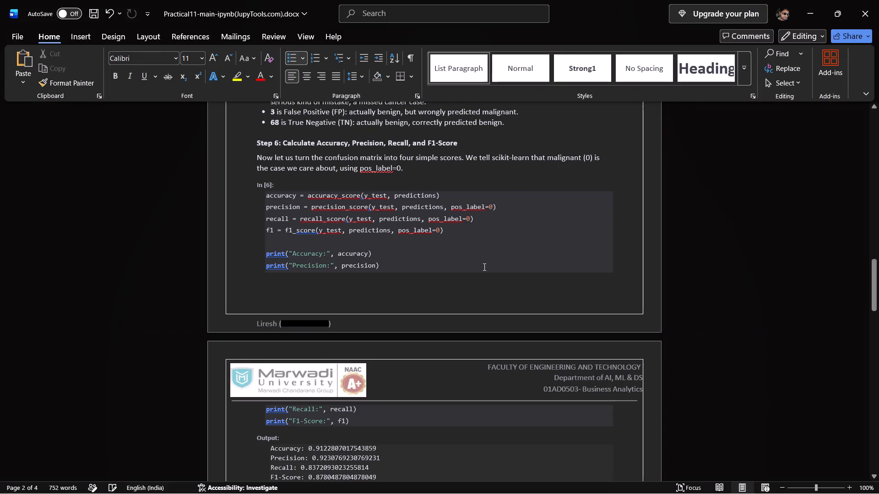
key("alt+Tab")
Extend the footer line's leading spaces to match the indentation of the name in the notebook document's footer.
key("Tab")
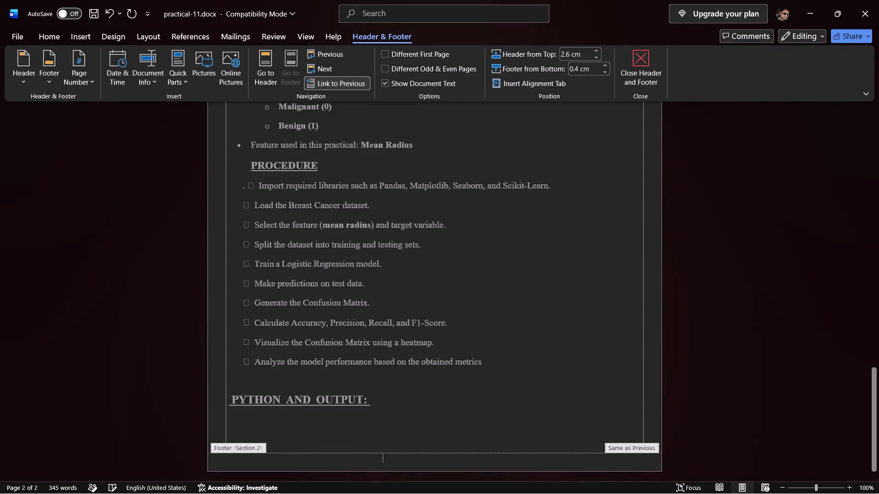
key("Left")
key("Left")
key("Right")
key("Right")
key("Right")
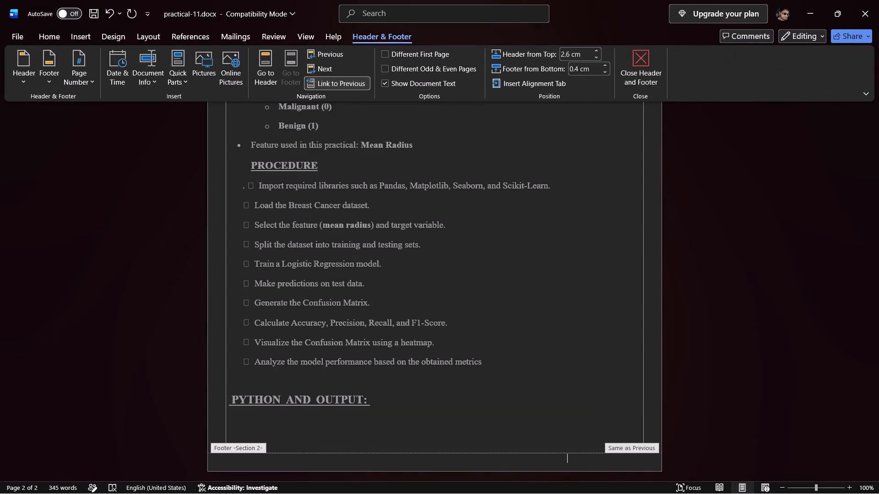
key("Left")
key("Left")
key("space")
key("space")
key("space")
key("space")
key("space")
key("space")
key("space")
key("space")
key("alt+Tab")
key("alt+Tab")
key("space")
key("space")
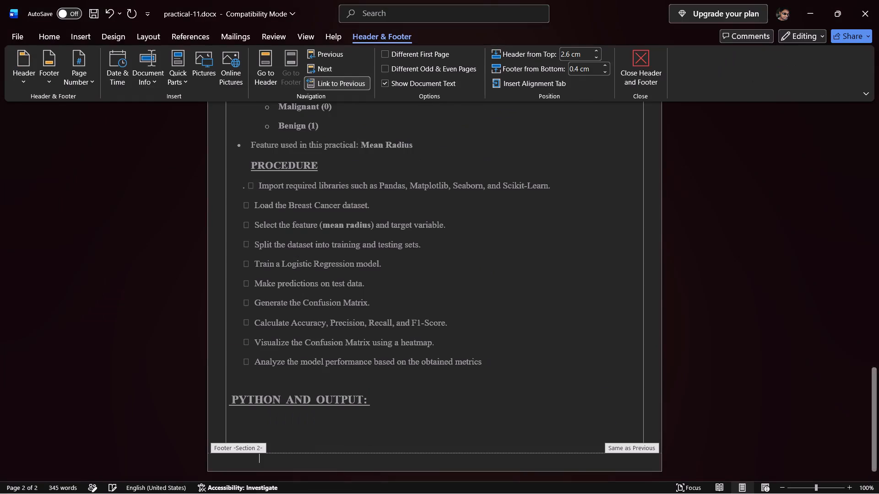
key("alt+Tab")
key("alt+Tab")
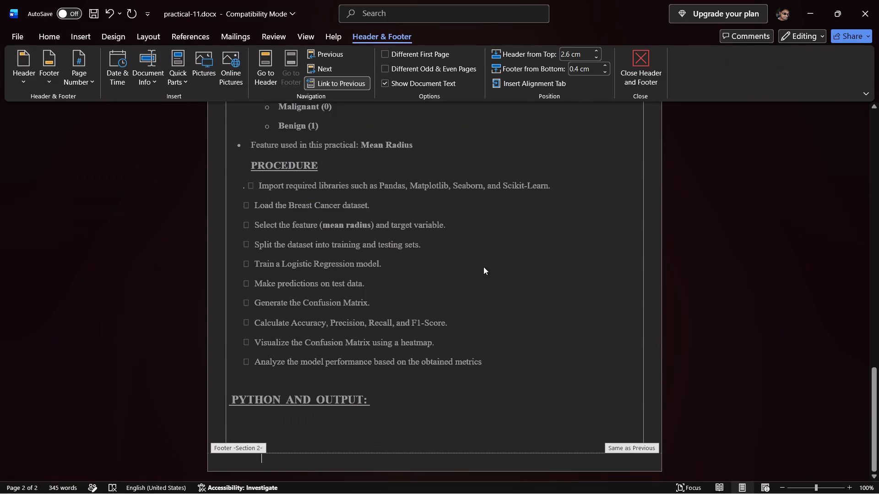
key("space")
key("space")
Enter the student's name after the indent in the page 2 footer.
type("Li")
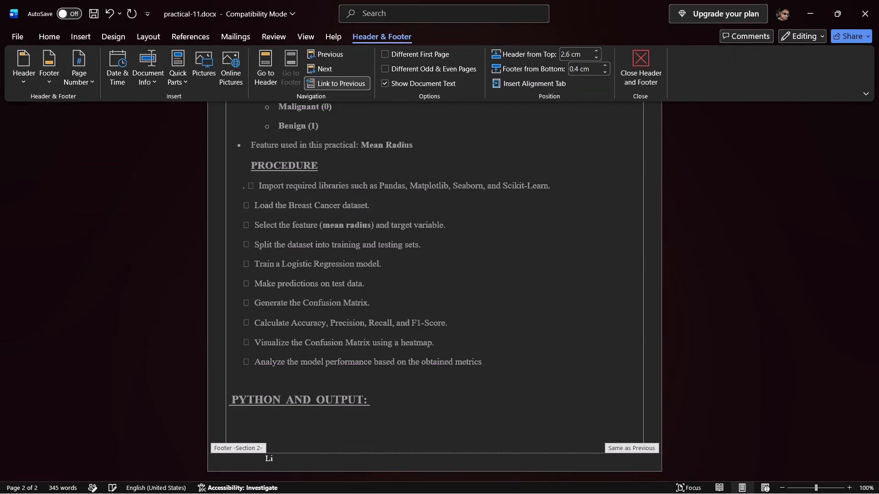
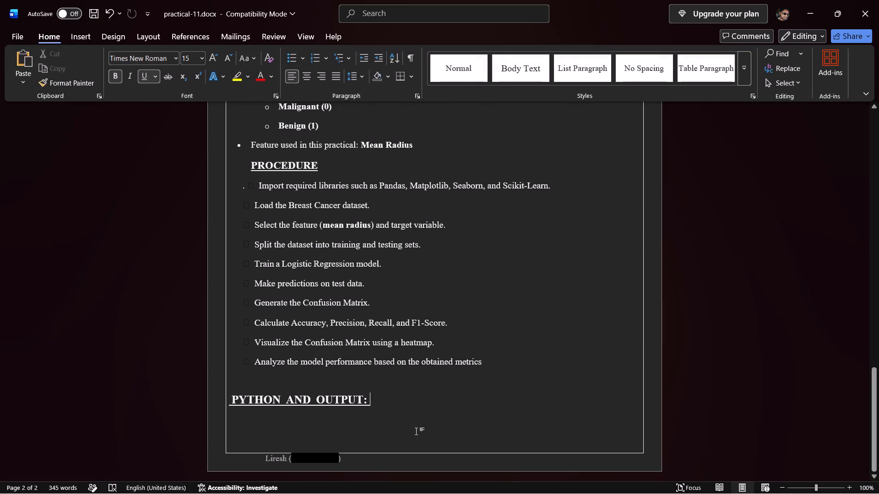
Set up a PDF copy of practical-11.docx in the Main Assignment folder inside D: > CLG > BA.
scroll(416, 431, "down", 5)
scroll(416, 431, "up", 14)
scroll(418, 430, "up", 10)
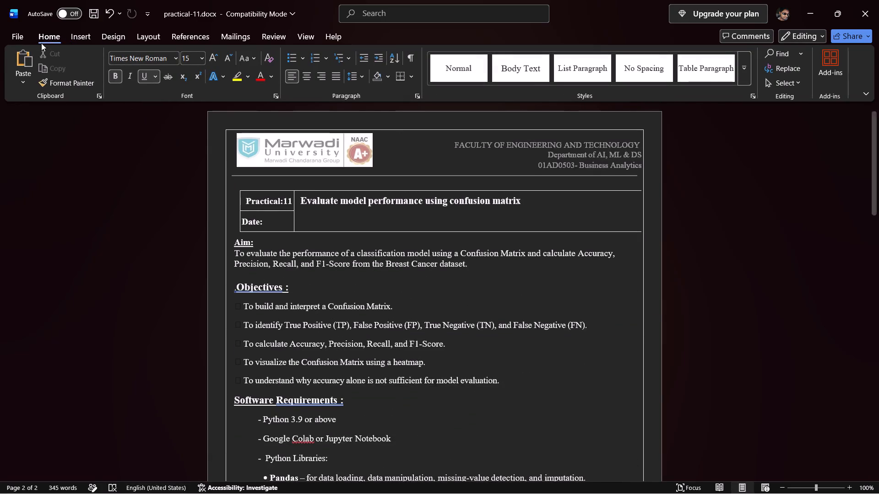
left_click(24, 36)
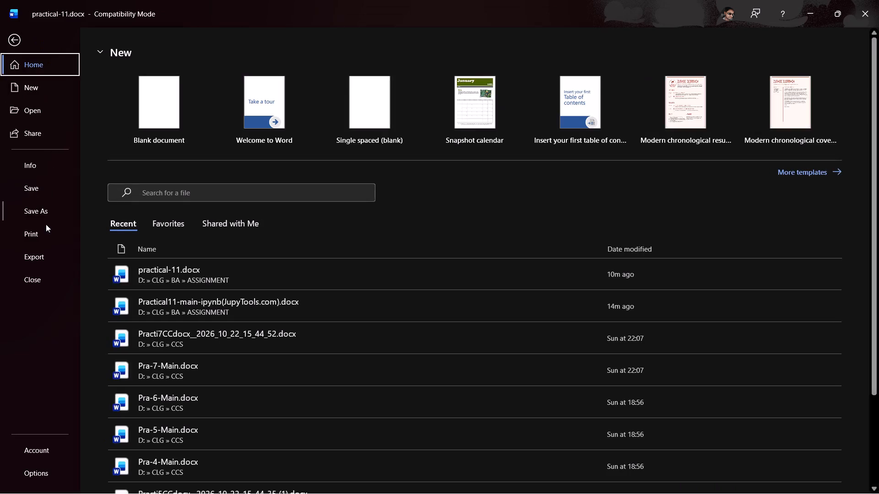
left_click(48, 210)
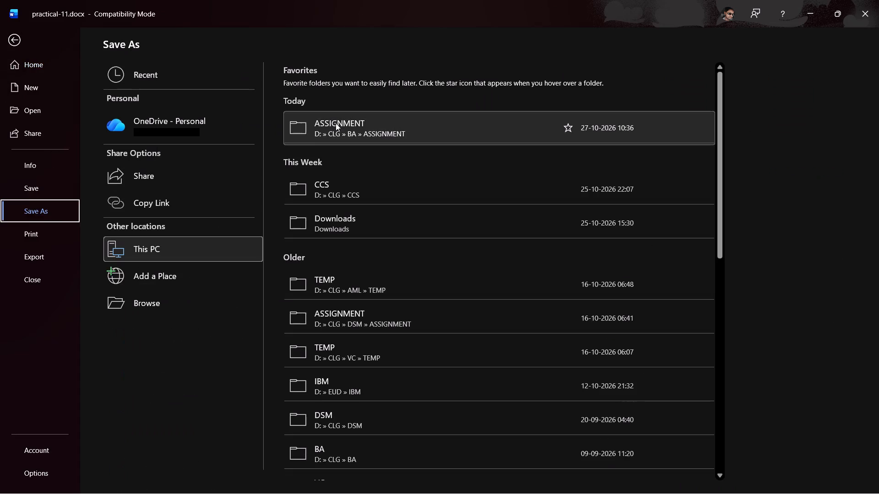
left_click(336, 123)
scroll(160, 116, "down", 5)
scroll(163, 121, "up", 10)
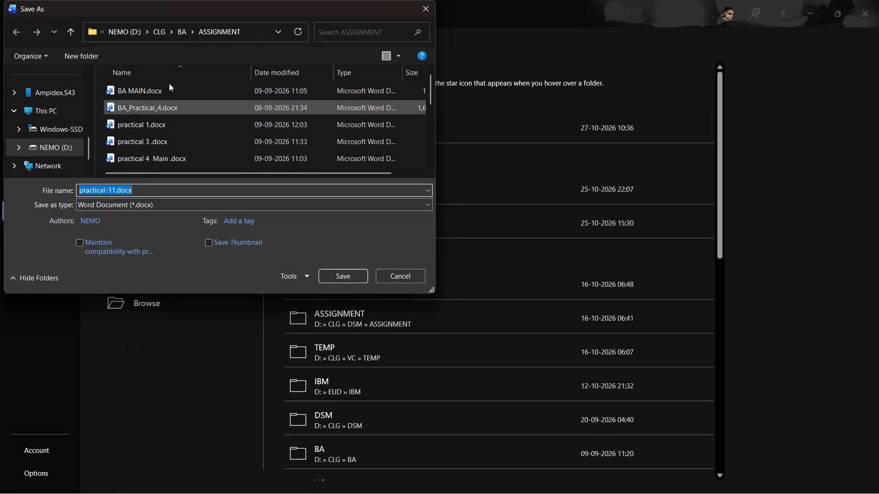
left_click(180, 30)
left_click(141, 102)
left_click(141, 102)
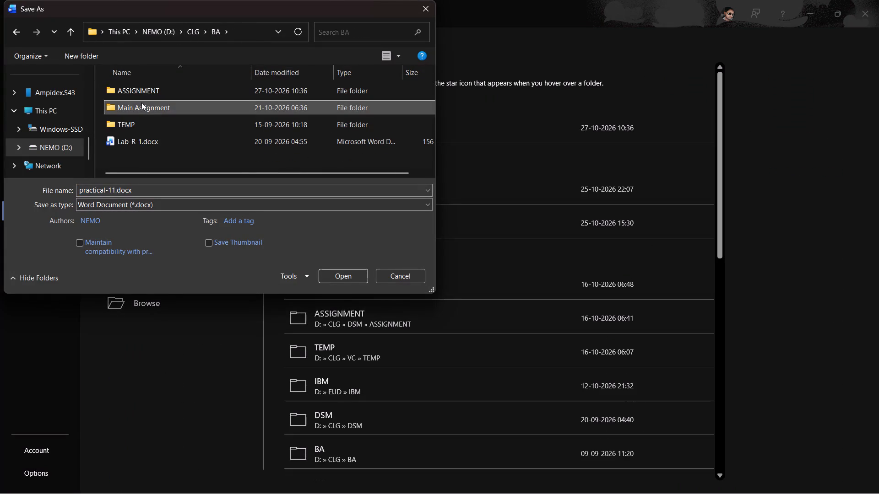
left_click(144, 204)
left_click(110, 268)
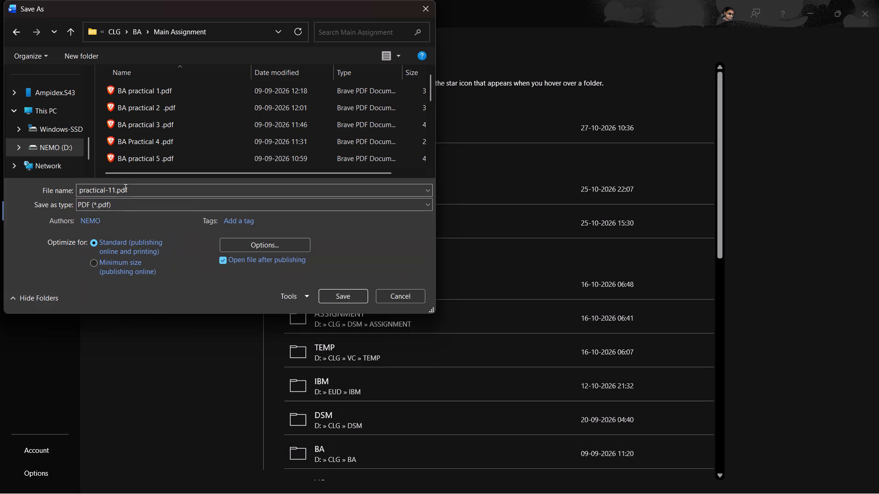
Name the PDF copy BA practical-11-1 and save it.
left_click(116, 192)
left_click(136, 185)
left_click(115, 190)
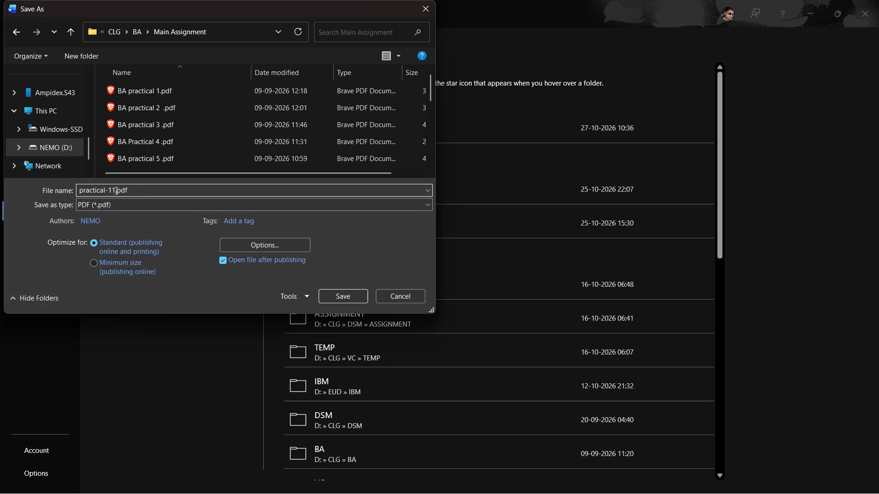
type("-1")
key("ctrl+Left")
key("ctrl+Left")
key("ctrl+Left")
key("ctrl+Left")
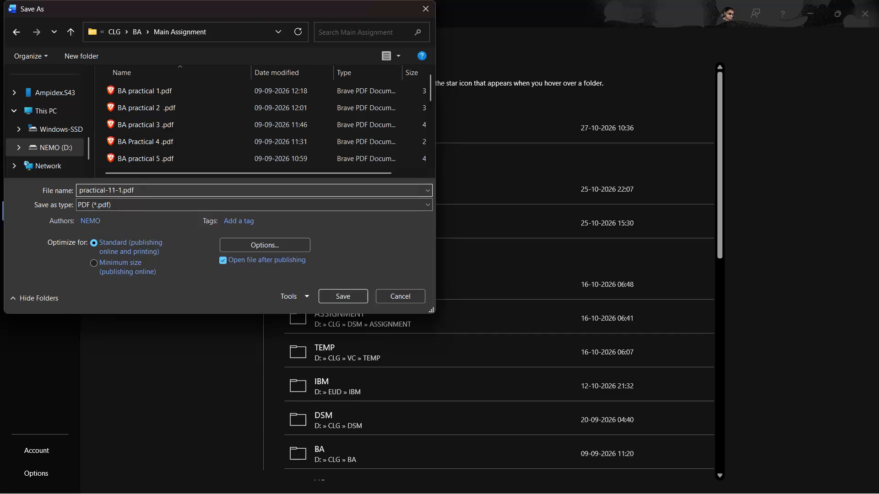
type("BA")
key("space")
key("Return")
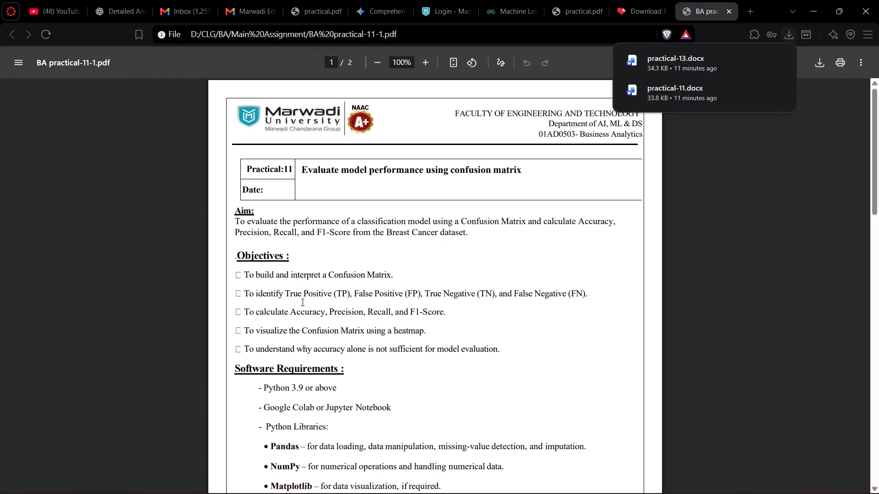
Review both pages of the exported BA practical-11-1 PDF alongside practical-11.docx, including headers, content and footers.
scroll(302, 302, "down", 6)
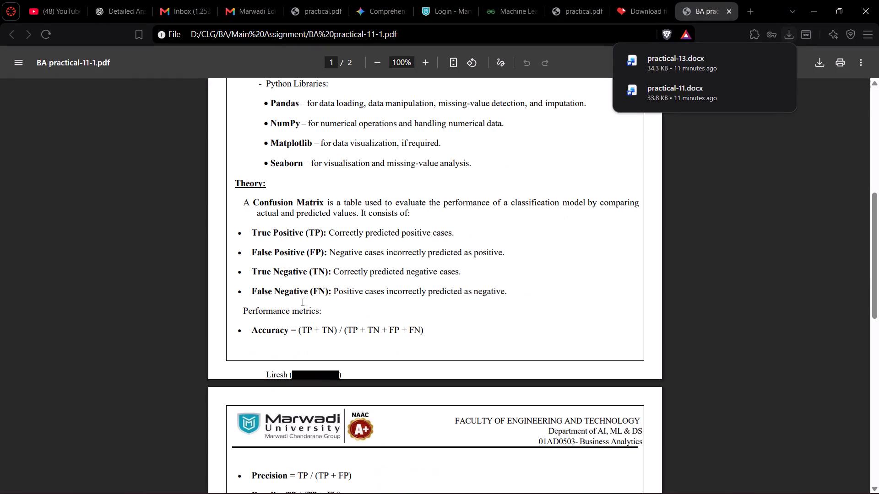
scroll(302, 302, "down", 19)
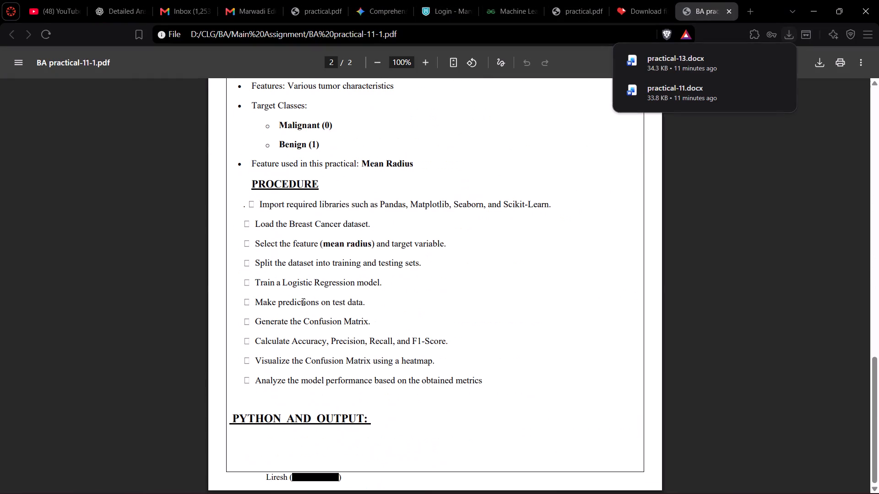
scroll(303, 301, "down", 5)
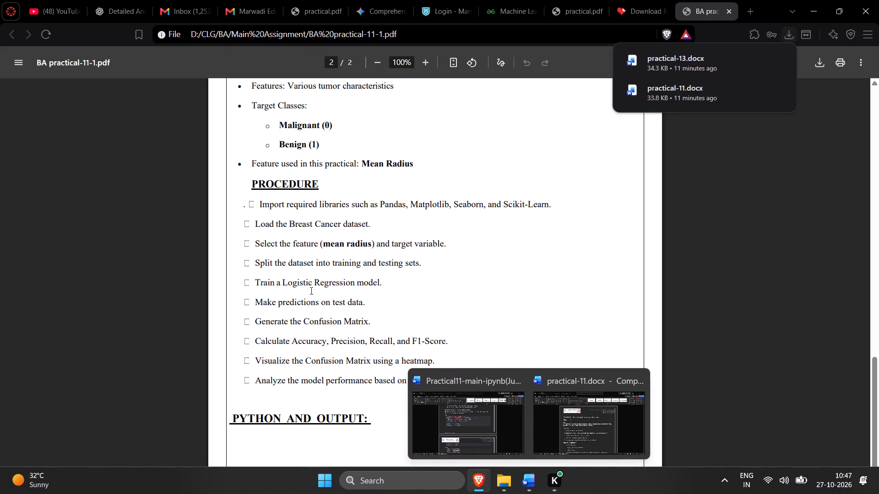
scroll(324, 290, "down", 5)
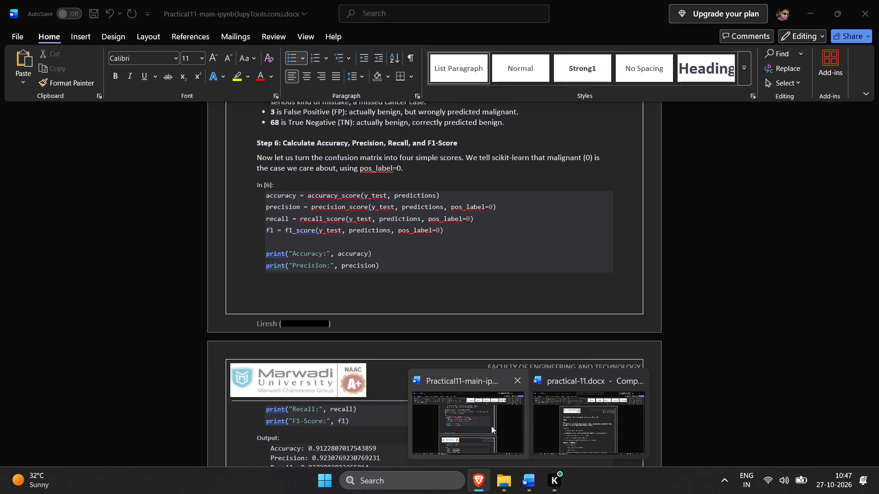
key("alt+Tab")
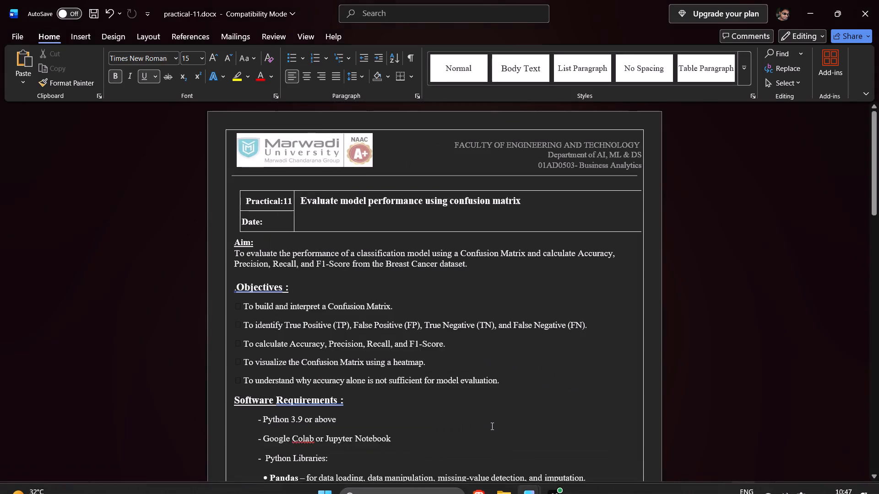
key("alt+Tab")
left_click(549, 428)
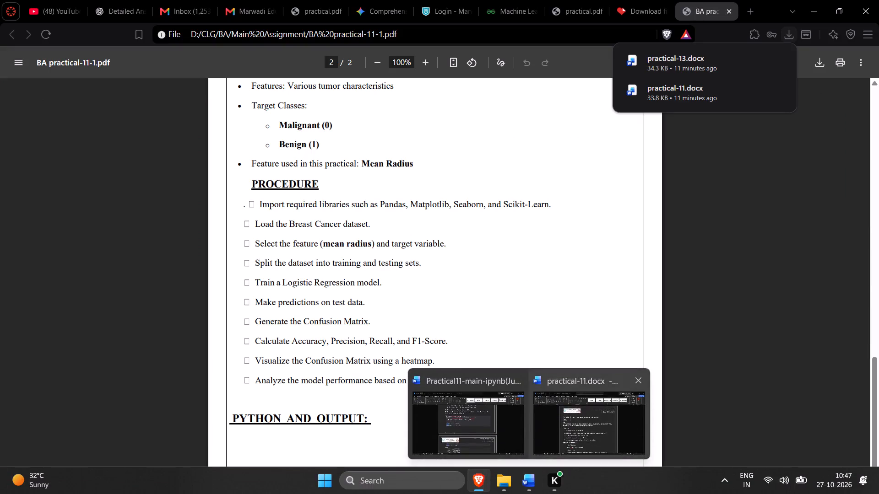
scroll(381, 402, "down", 14)
scroll(314, 372, "up", 14)
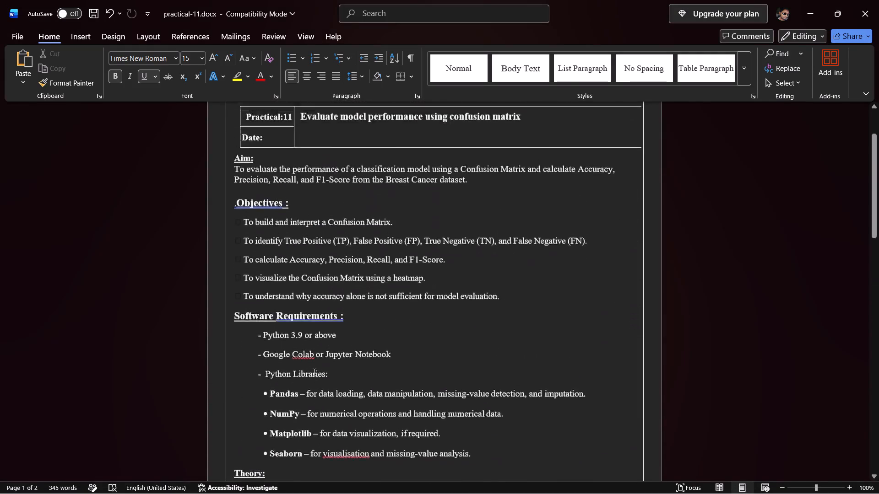
scroll(314, 372, "up", 3)
key("alt+Tab")
scroll(356, 373, "up", 11)
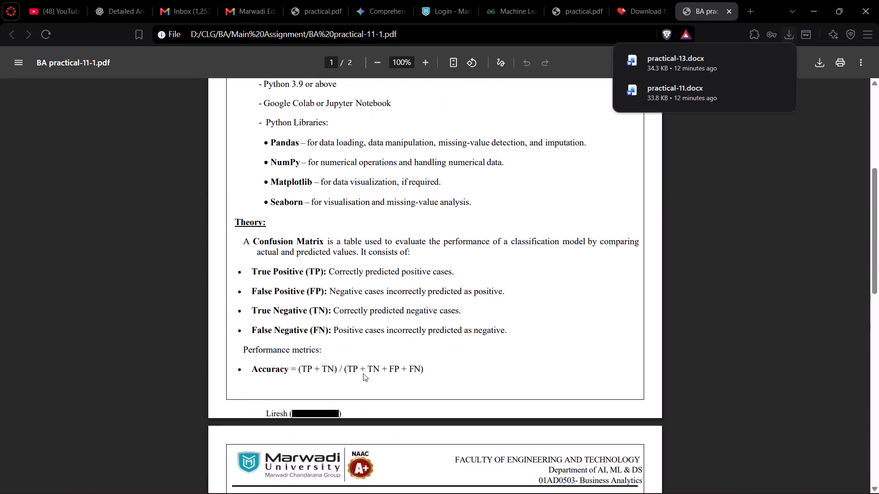
scroll(363, 373, "down", 5)
scroll(363, 373, "up", 13)
Switch to Practical11-main-ipynb(JupyTools.com).docx and set up a PDF copy in the BA > Main Assignment folder.
key("alt+Tab")
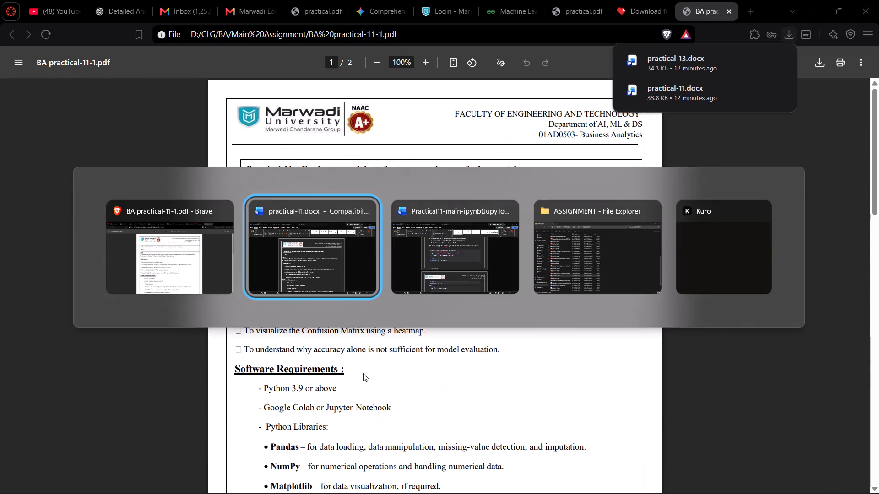
key("alt+Tab")
scroll(363, 373, "down", 8)
scroll(363, 373, "down", 17)
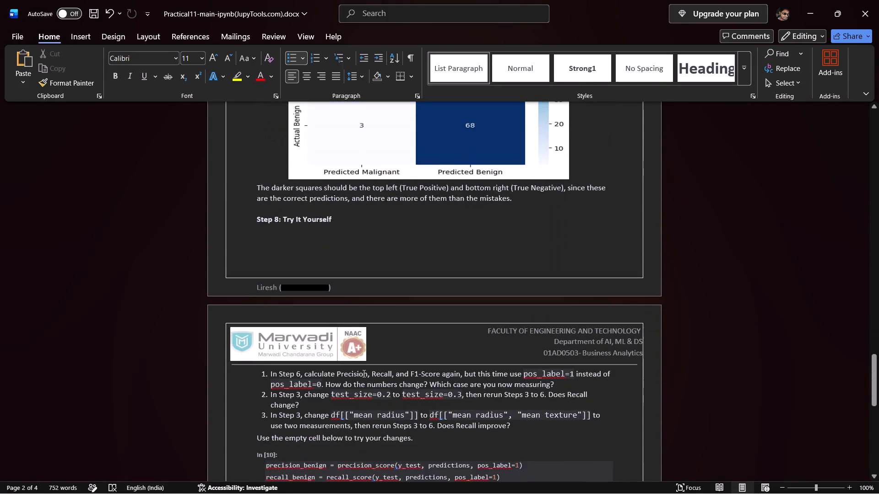
scroll(363, 373, "down", 8)
scroll(363, 373, "down", 17)
scroll(363, 373, "up", 4)
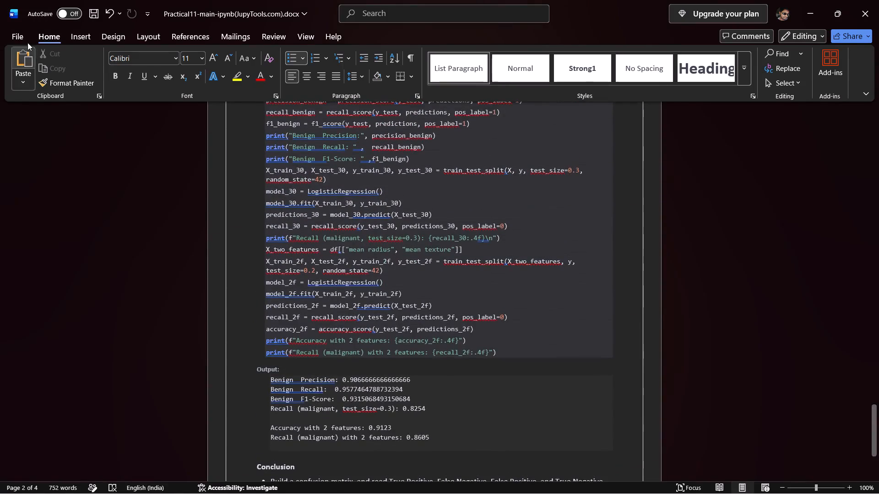
left_click(26, 37)
left_click(41, 207)
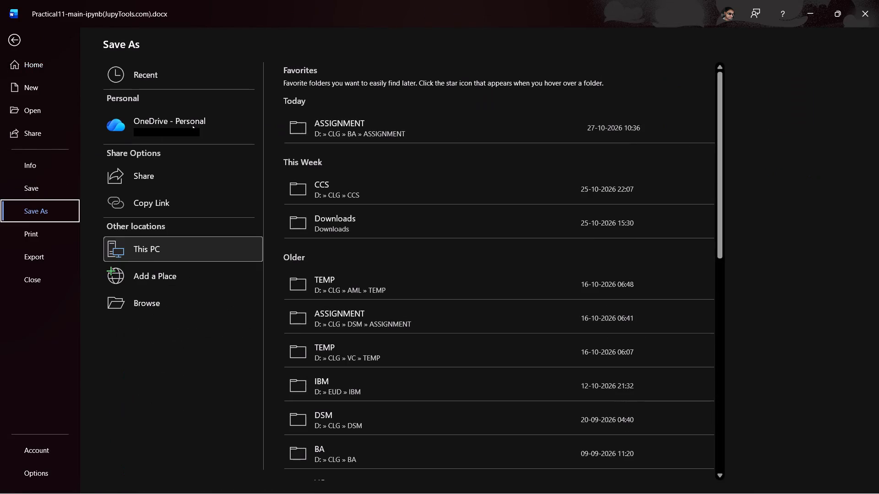
left_click(333, 125)
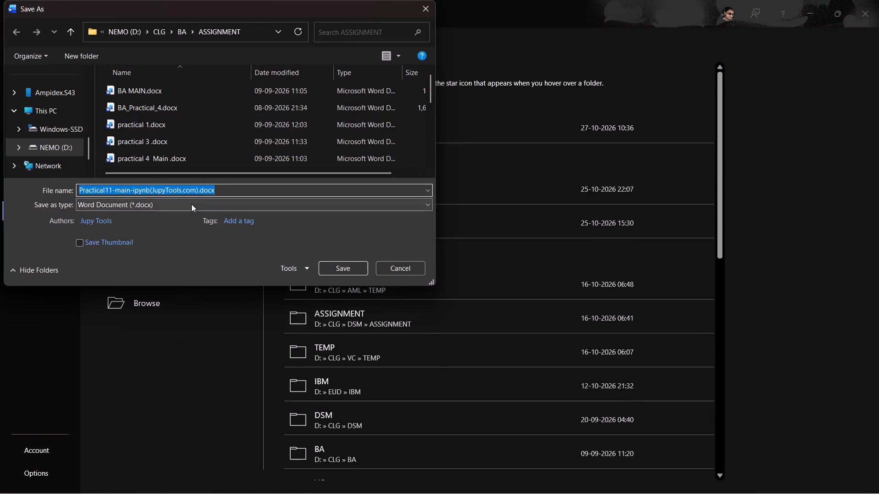
left_click(191, 204)
left_click(109, 267)
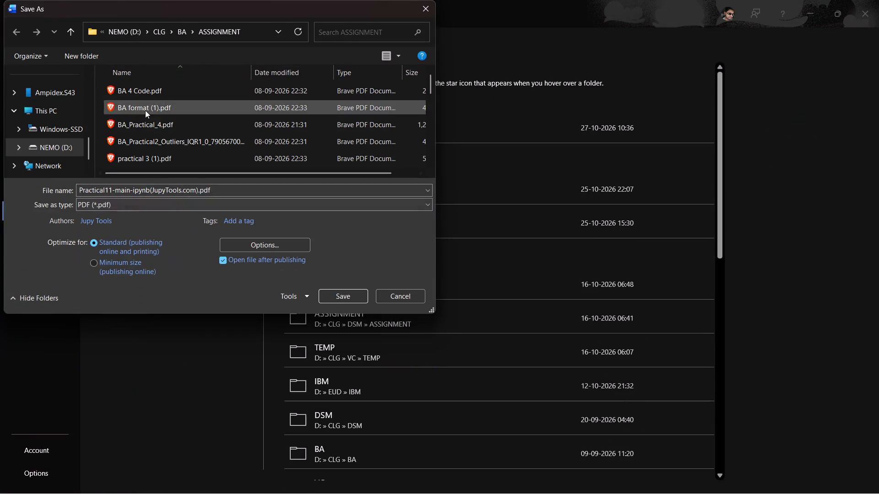
left_click(184, 33)
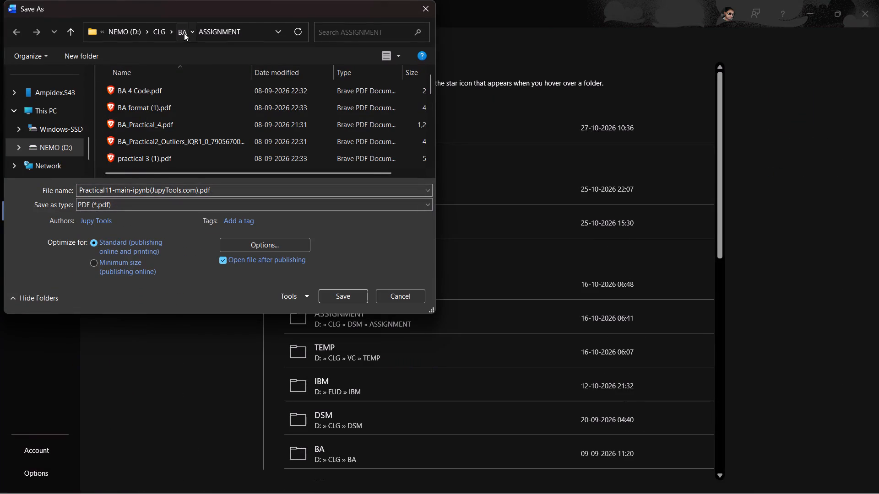
double_click(146, 104)
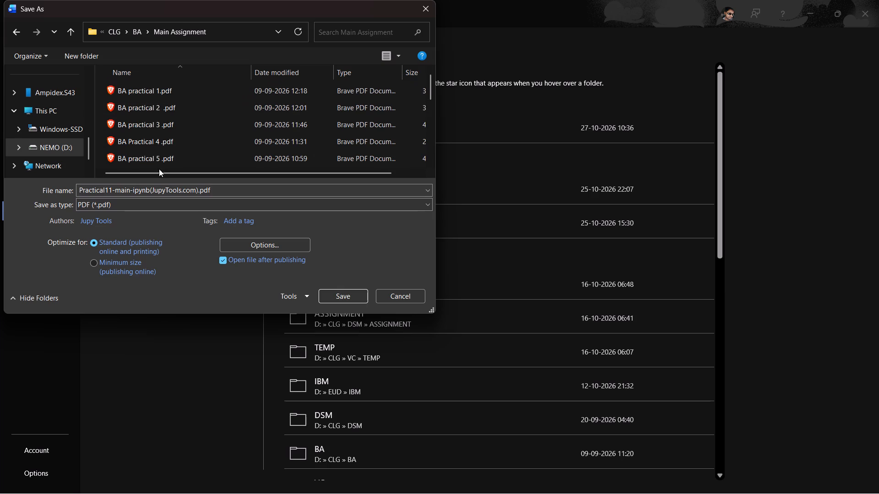
Replace everything after Practical11 in the PDF file name with -2.
left_click(213, 190)
left_click(216, 190)
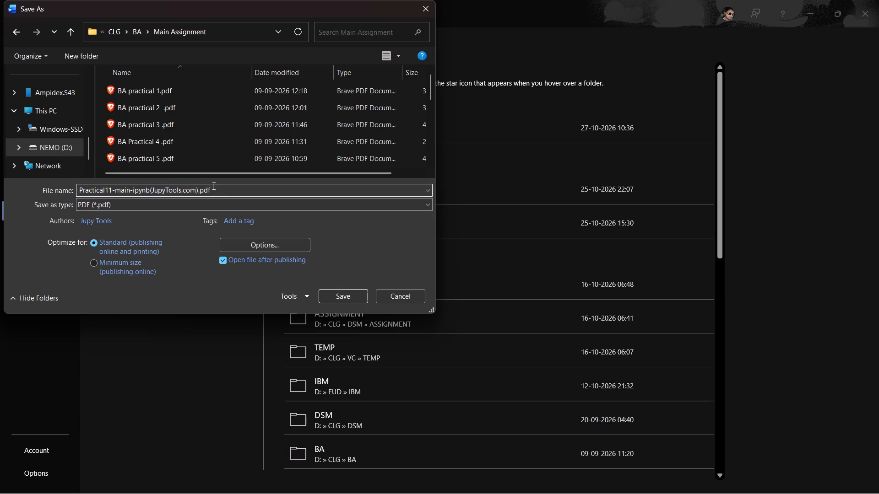
key("BackSpace")
key("BackSpace")
key("BackSpace")
key("BackSpace")
key("BackSpace")
key("BackSpace")
key("BackSpace")
key("BackSpace")
key("BackSpace")
key("BackSpace")
key("BackSpace")
key("BackSpace")
key("BackSpace")
key("BackSpace")
key("BackSpace")
key("BackSpace")
key("BackSpace")
key("BackSpace")
key("BackSpace")
key("BackSpace")
key("BackSpace")
key("BackSpace")
key("BackSpace")
key("BackSpace")
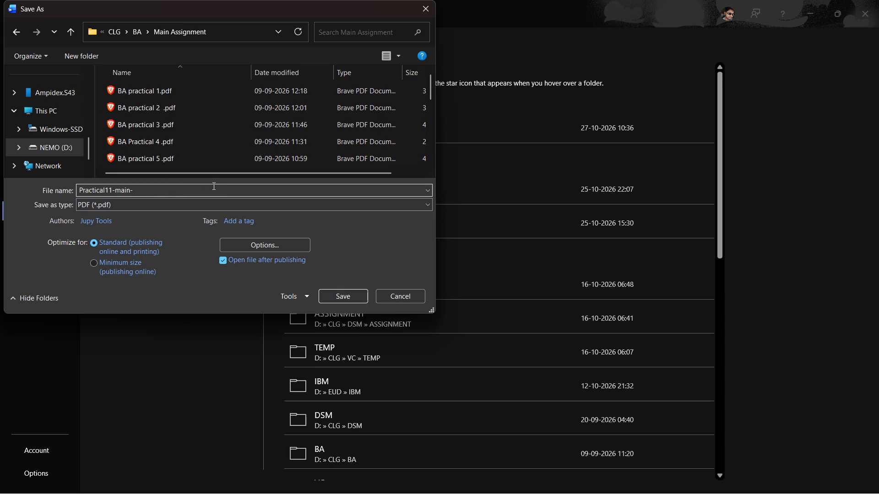
key("BackSpace")
key("BackSpace")
key("BackSpace")
key("BackSpace")
key("BackSpace")
key("BackSpace")
type("-2")
Prefix the file name with BA and a space, check the folder's existing PDFs, and save the PDF.
key("Left")
key("Left")
key("Left")
key("Left")
key("Left")
key("Left")
key("Left")
key("Left")
key("Left")
key("Left")
key("Left")
key("Left")
key("Left")
type("BA")
key("space")
scroll(177, 128, "down", 2)
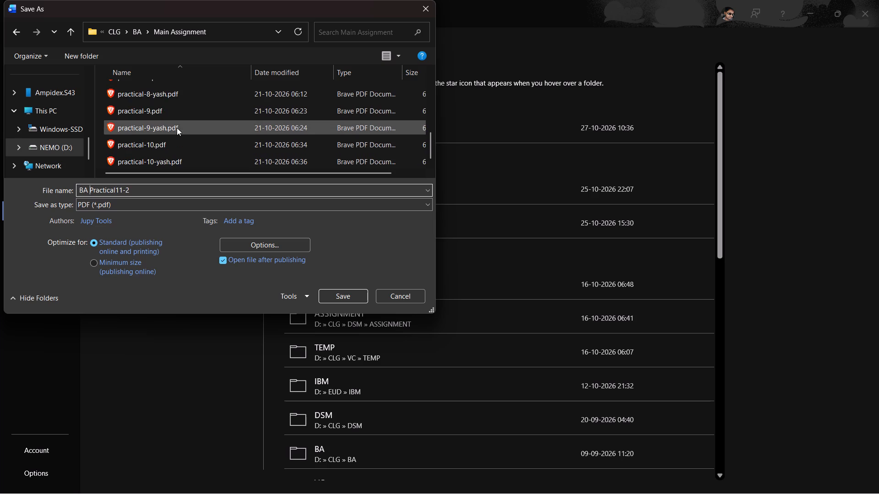
scroll(177, 128, "down", 11)
scroll(190, 109, "up", 6)
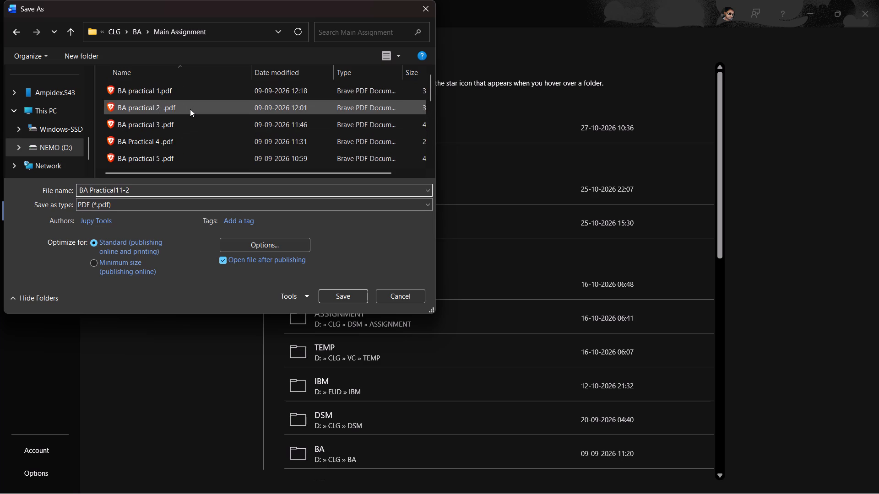
scroll(190, 109, "down", 2)
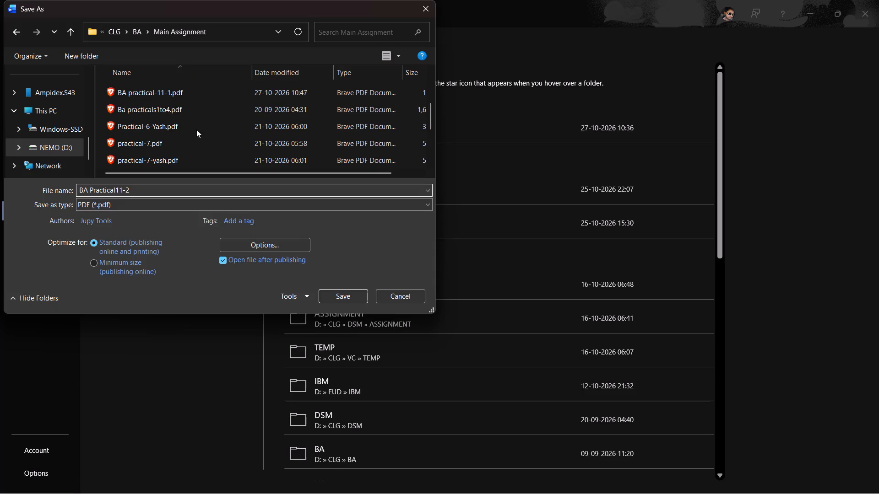
left_click(339, 295)
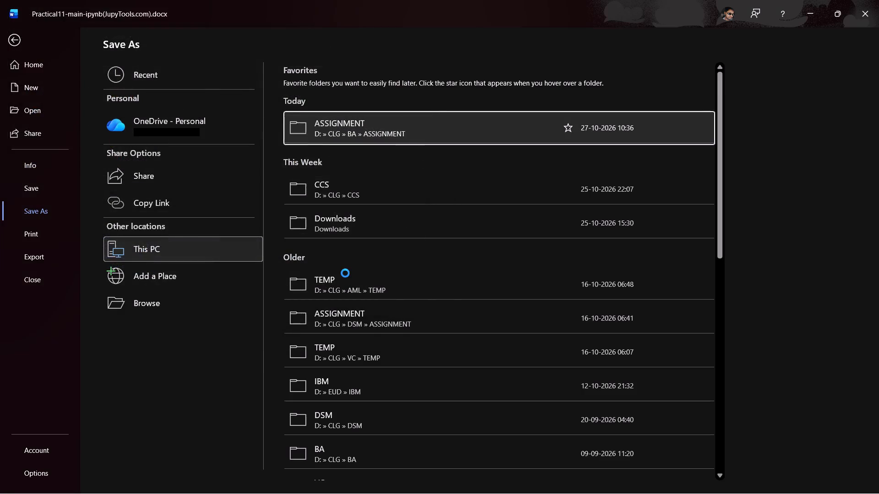
Review the pages of the exported BA Practical11-2 PDF, including its code, outputs, headers and footers.
scroll(344, 274, "down", 6)
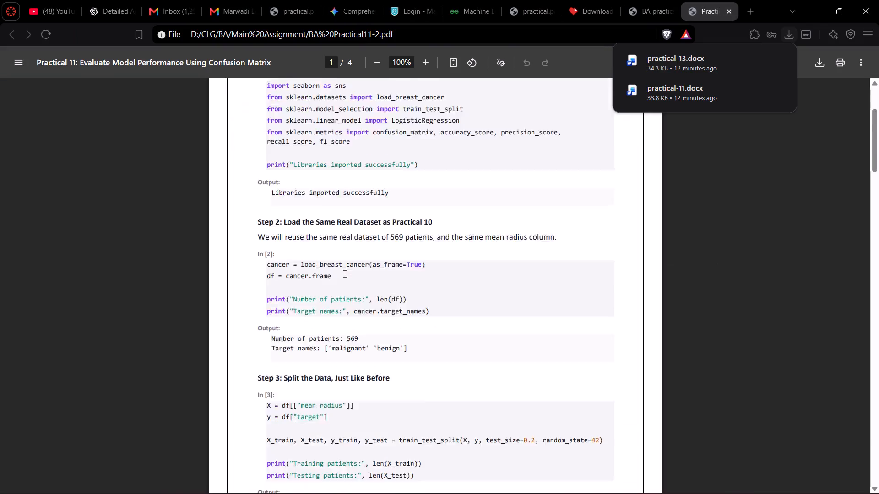
scroll(344, 274, "down", 12)
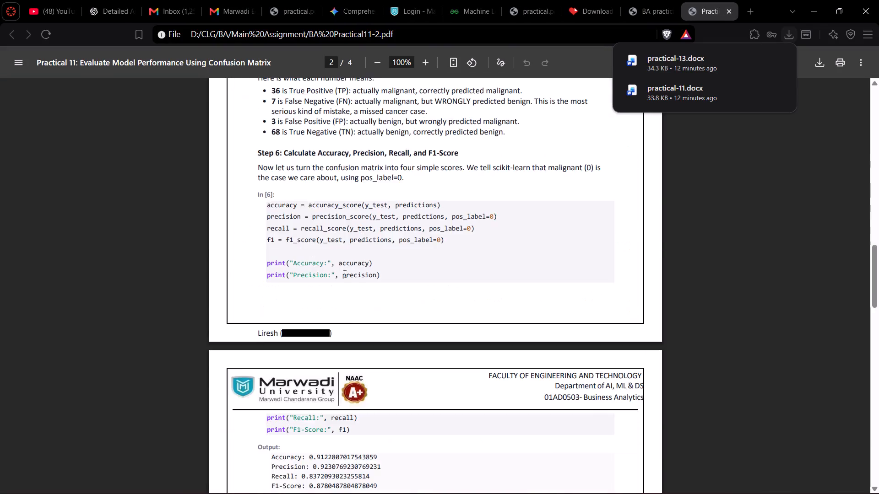
scroll(344, 274, "down", 20)
scroll(344, 274, "down", 14)
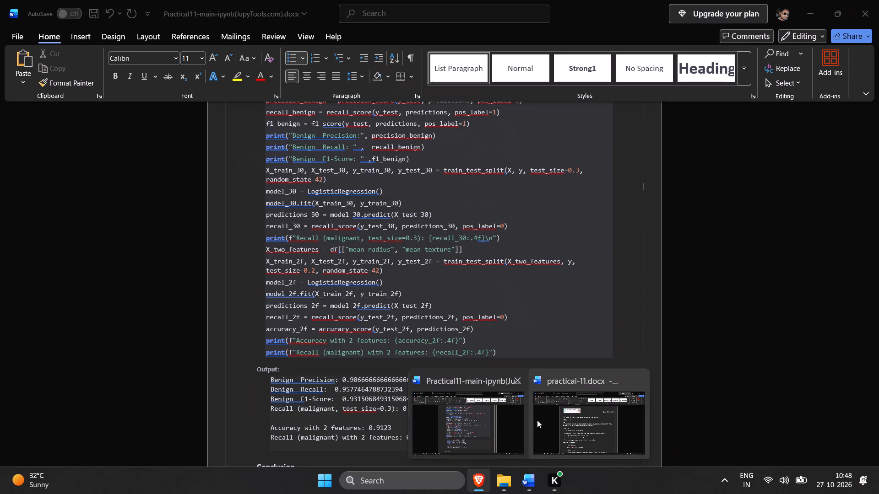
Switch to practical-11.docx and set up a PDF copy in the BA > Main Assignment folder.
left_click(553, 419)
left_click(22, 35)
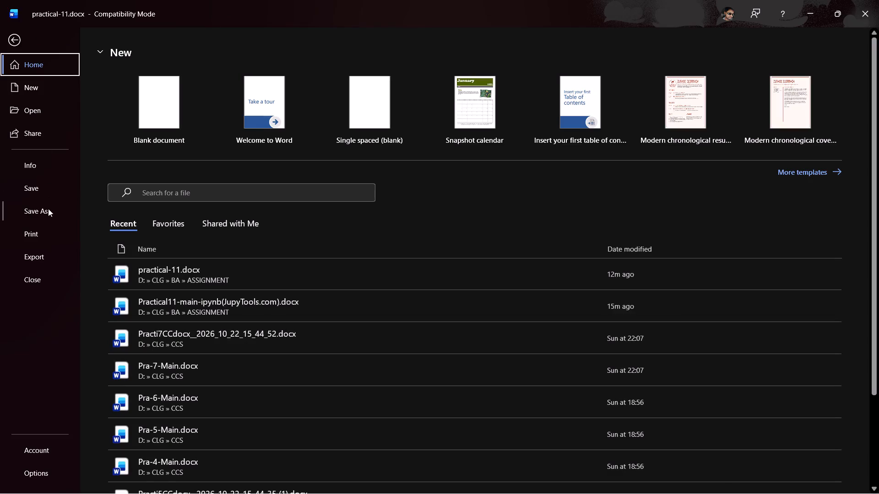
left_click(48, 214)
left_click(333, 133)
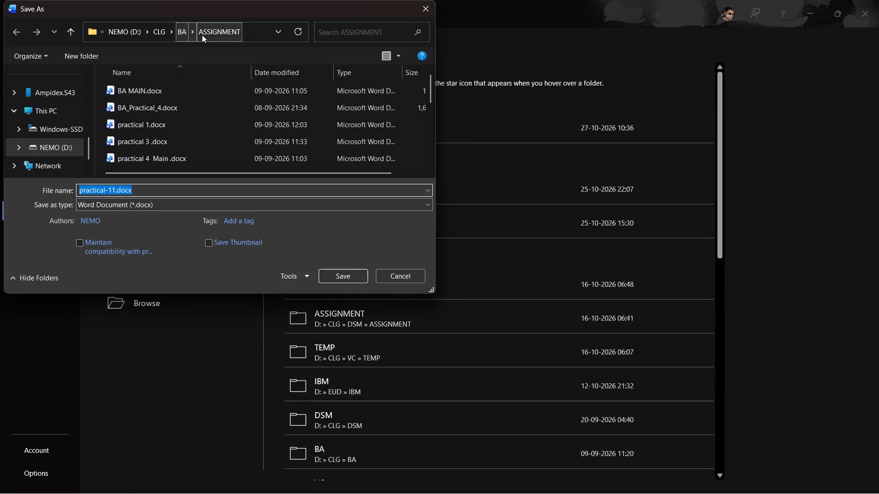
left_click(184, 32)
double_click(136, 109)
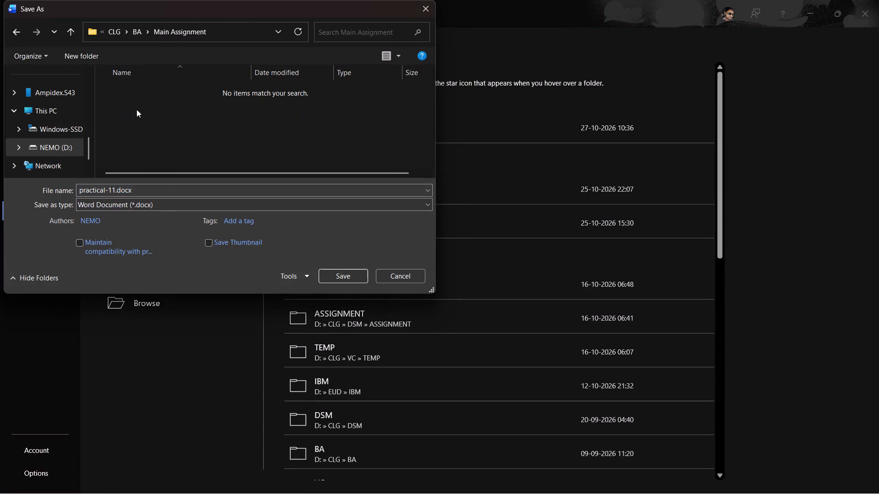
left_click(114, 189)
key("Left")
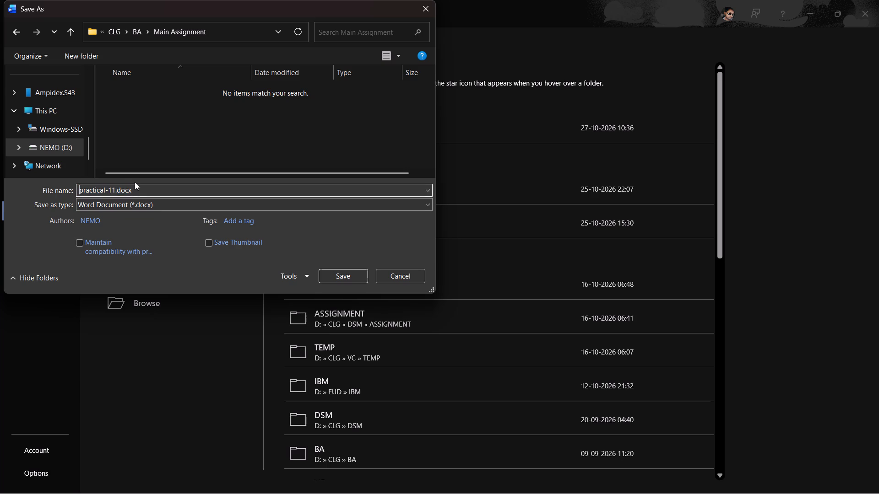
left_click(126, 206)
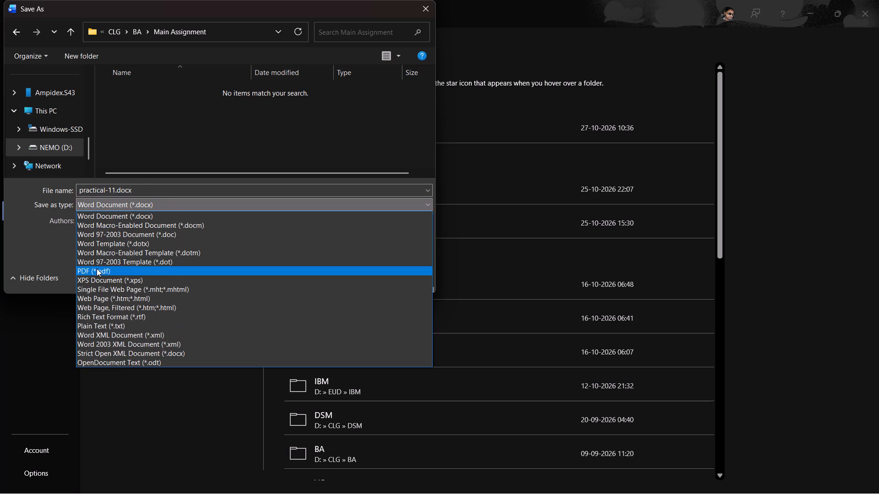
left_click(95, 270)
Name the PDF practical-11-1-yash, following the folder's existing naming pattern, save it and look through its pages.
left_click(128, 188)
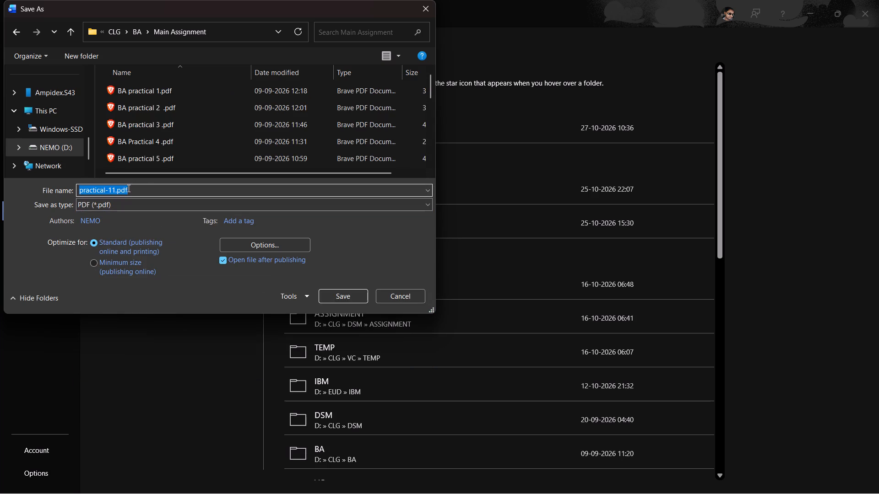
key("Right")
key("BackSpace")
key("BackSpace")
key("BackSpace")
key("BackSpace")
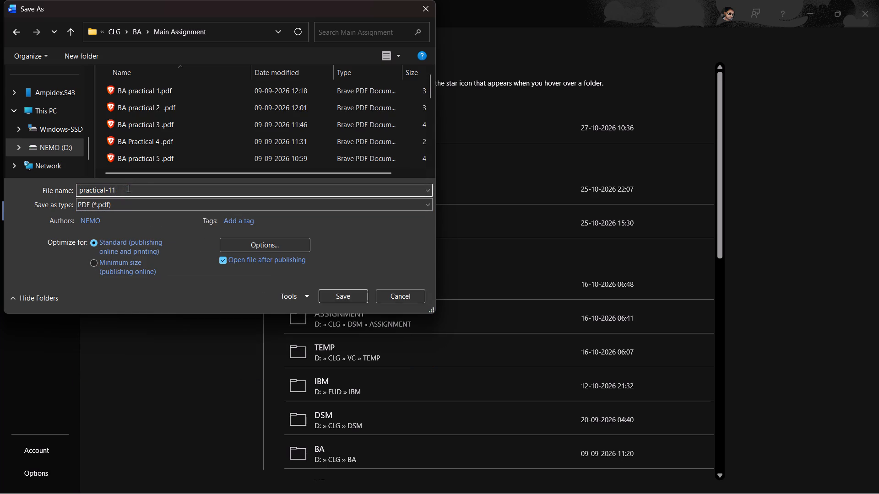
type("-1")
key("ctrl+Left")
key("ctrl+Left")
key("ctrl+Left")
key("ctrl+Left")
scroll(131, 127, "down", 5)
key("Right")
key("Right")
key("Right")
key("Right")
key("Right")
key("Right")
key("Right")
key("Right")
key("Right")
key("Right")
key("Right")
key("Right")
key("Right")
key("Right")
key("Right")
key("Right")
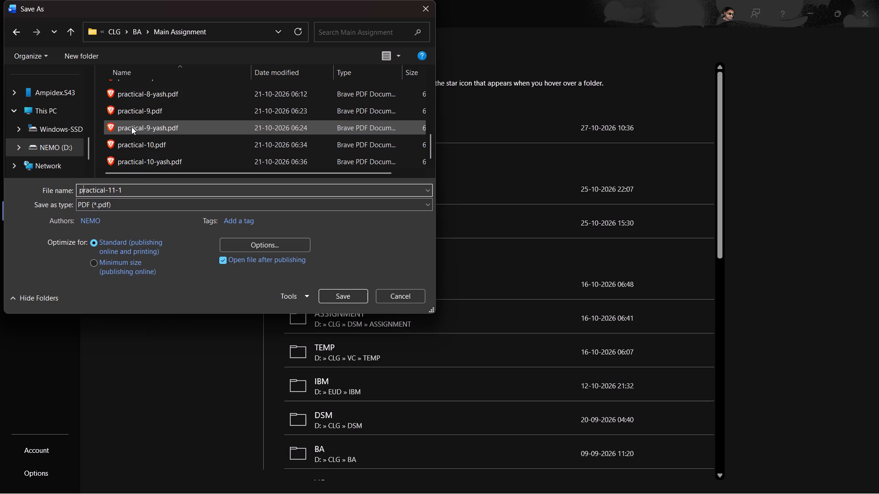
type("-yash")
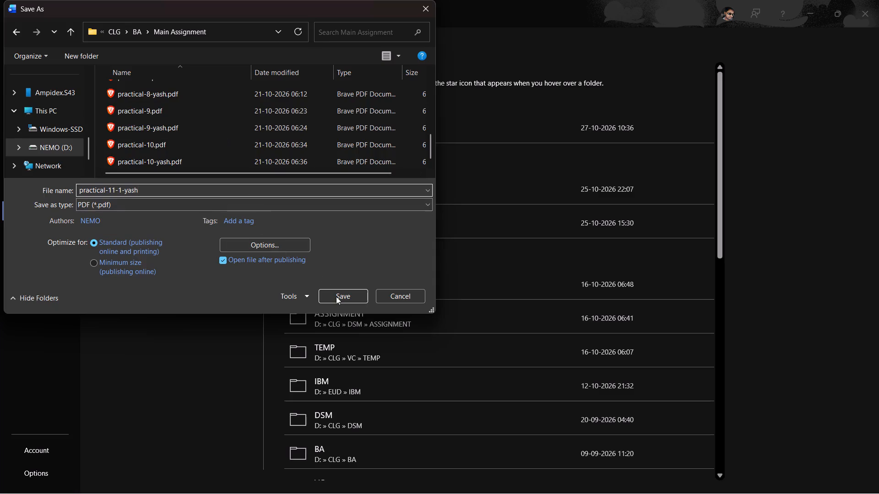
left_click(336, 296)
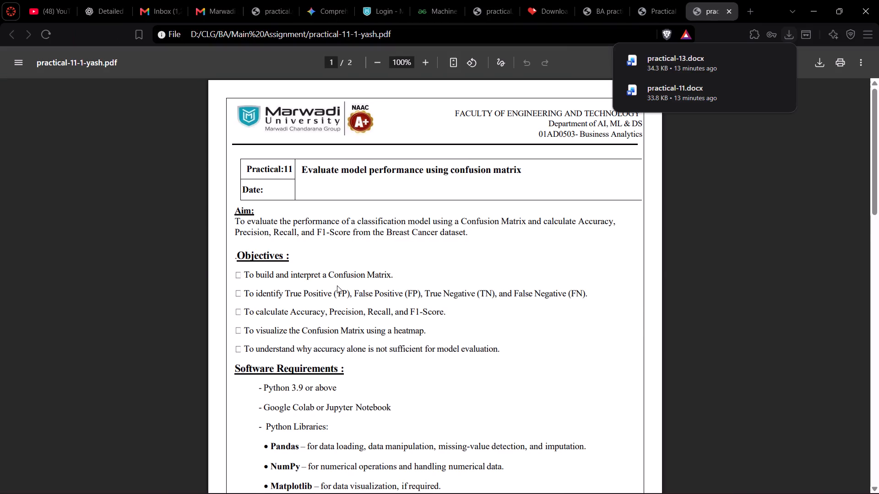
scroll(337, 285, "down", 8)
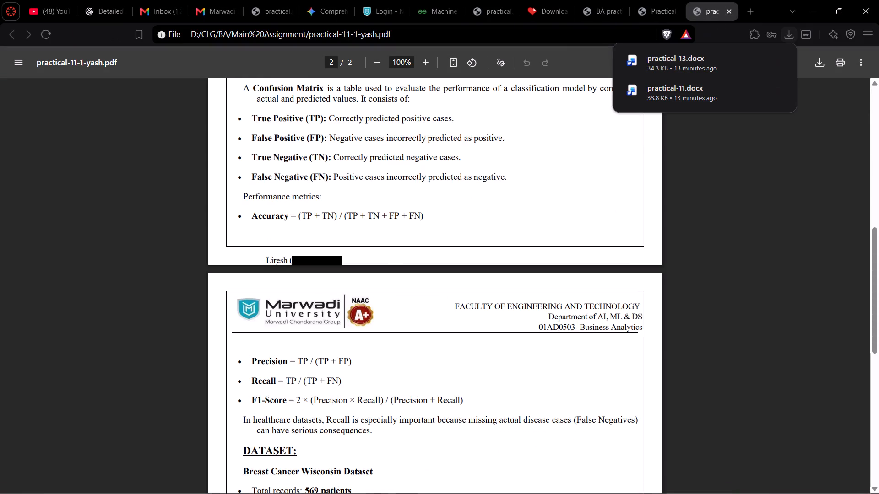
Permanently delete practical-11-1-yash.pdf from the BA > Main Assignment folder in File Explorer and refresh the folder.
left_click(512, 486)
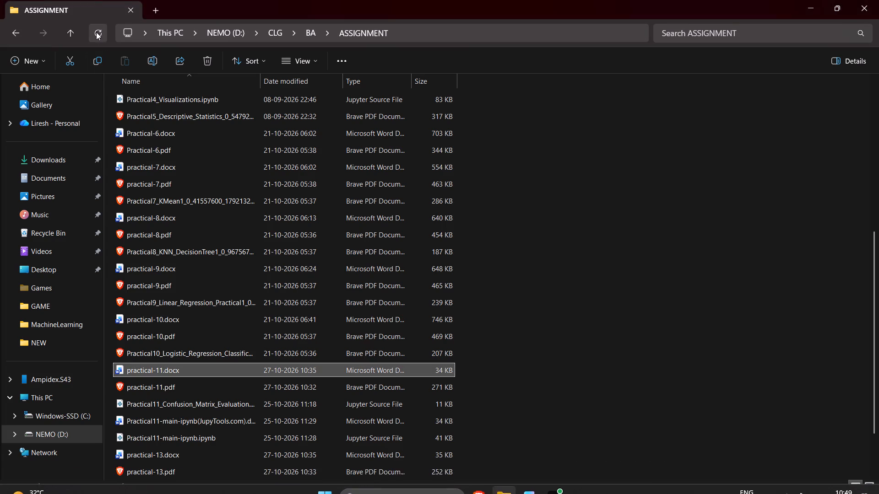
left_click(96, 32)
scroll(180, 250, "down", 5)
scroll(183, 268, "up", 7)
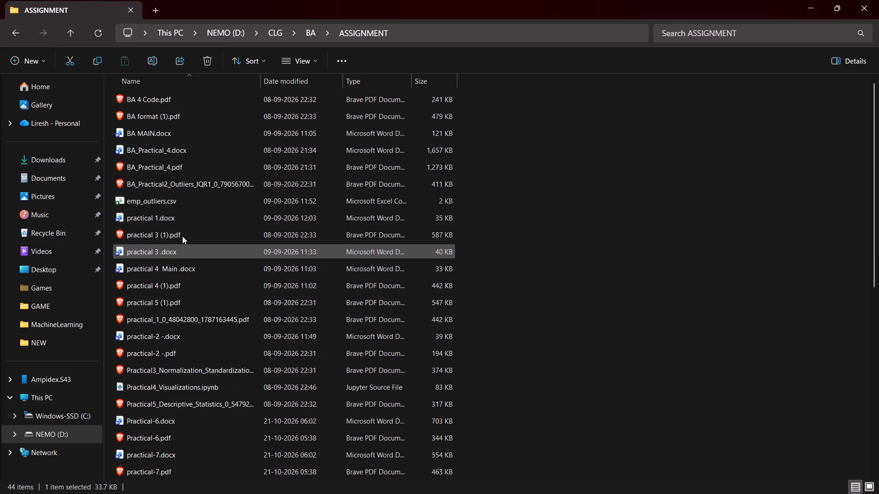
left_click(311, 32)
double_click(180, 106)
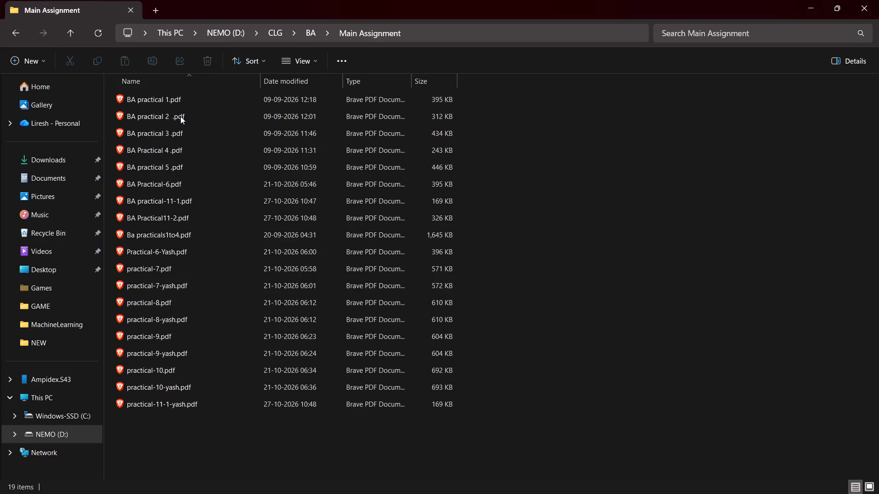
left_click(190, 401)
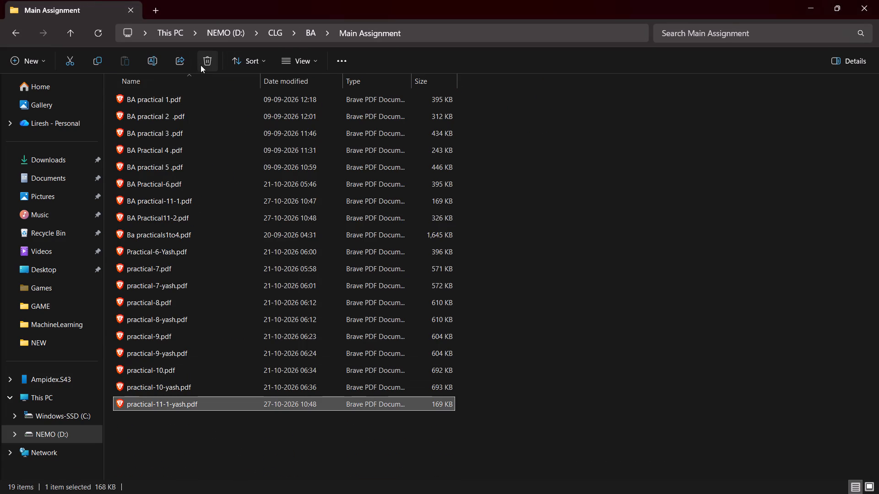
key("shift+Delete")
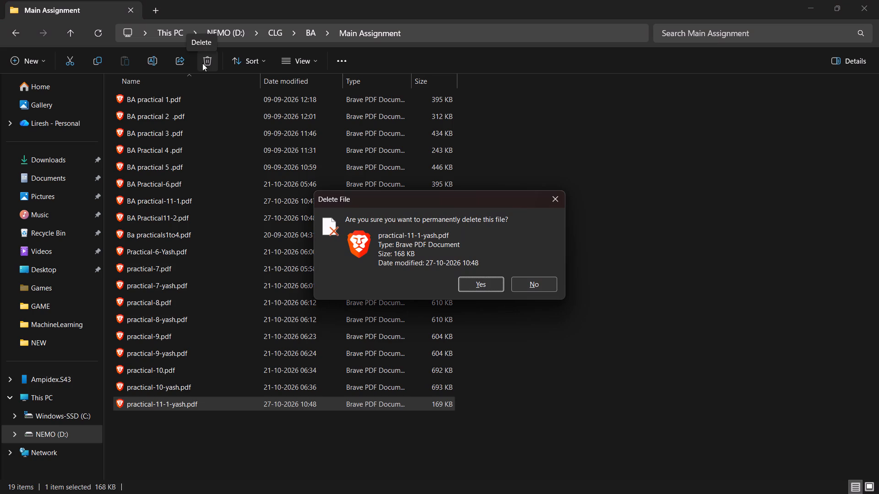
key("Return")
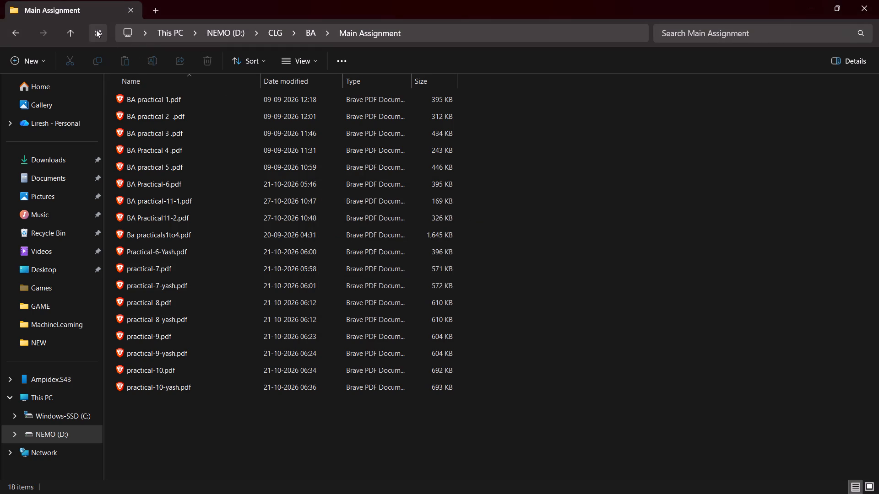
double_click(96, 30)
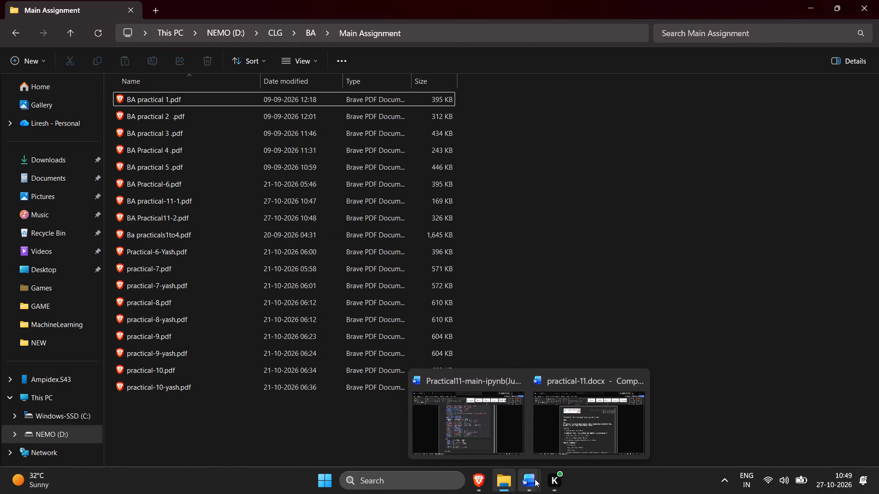
Replace the student's name in the footer of Practical11-main-ipynb(JupyTools.com).docx with Yashwanth.
left_click(501, 441)
scroll(362, 390, "down", 3)
scroll(330, 428, "down", 5)
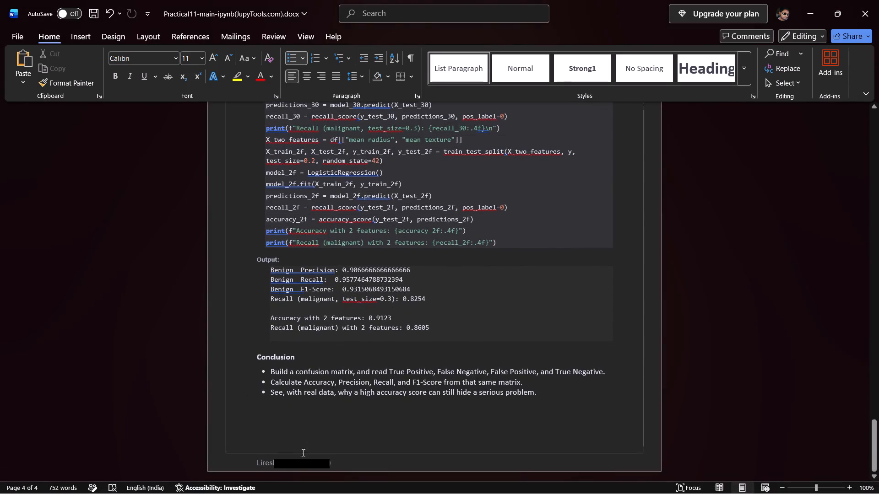
double_click(277, 462)
left_click(277, 462)
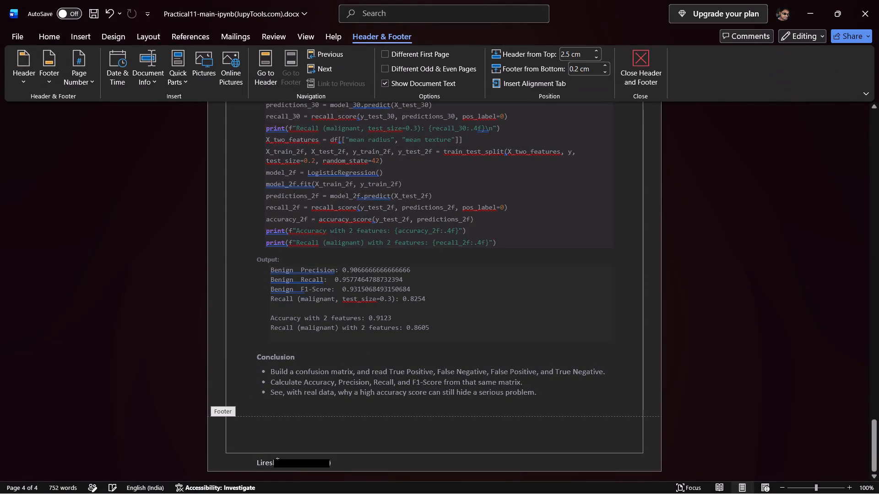
key("BackSpace")
key("BackSpace")
key("BackSpace")
key("BackSpace")
key("BackSpace")
key("BackSpace")
type("Yashwanth")
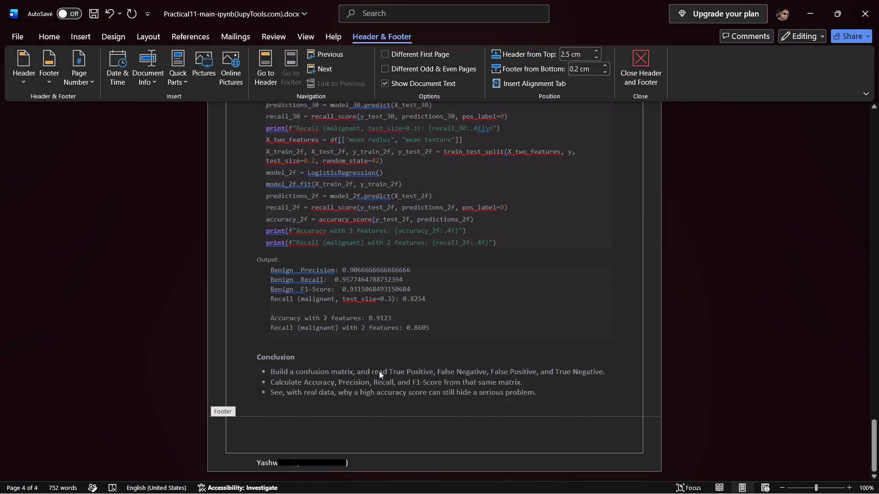
Replace the last two digits of the student ID in the footer, return to the document body and check the pages.
key("Right")
key("Right")
key("Right")
key("Right")
key("Right")
key("Right")
key("Right")
key("Right")
key("Right")
key("Right")
key("Right")
key("Right")
key("Right")
key("BackSpace")
key("BackSpace")
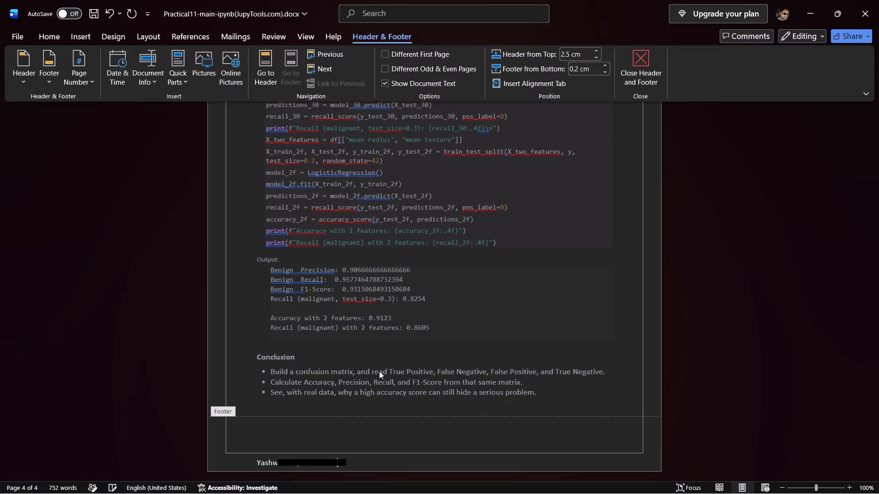
type("95")
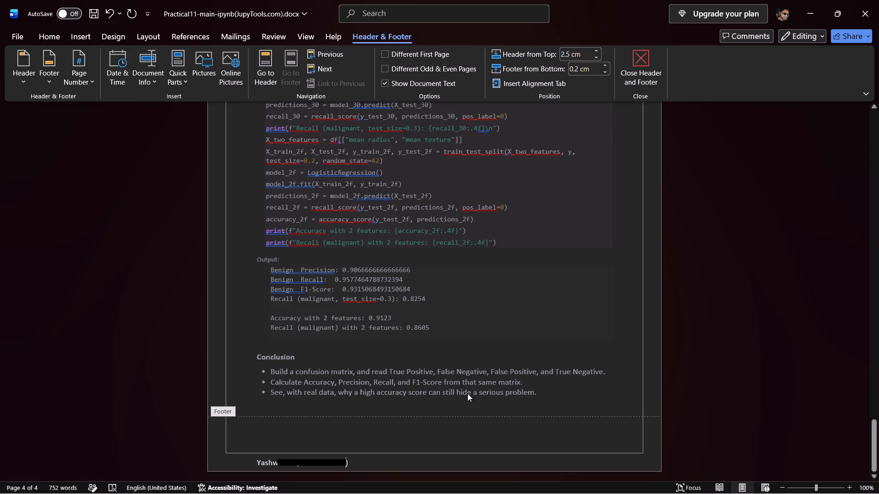
double_click(570, 358)
scroll(586, 344, "down", 9)
scroll(586, 347, "down", 20)
scroll(586, 347, "down", 2)
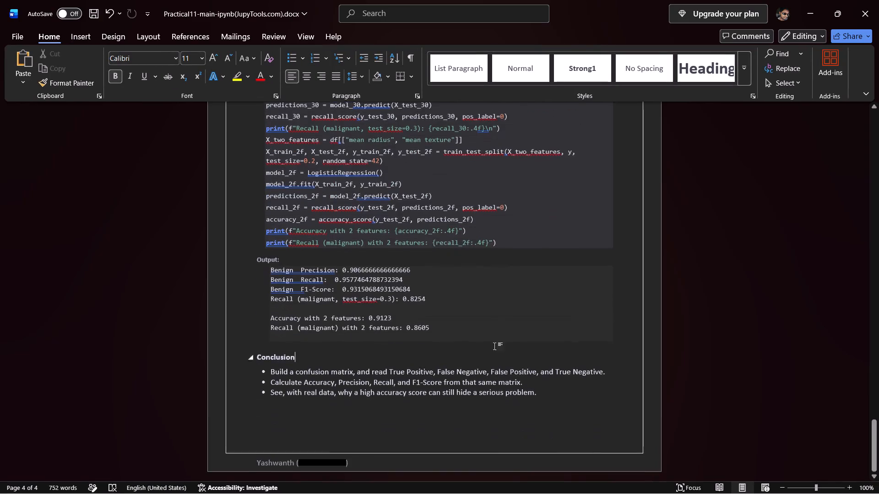
scroll(494, 346, "down", 12)
scroll(392, 327, "down", 19)
scroll(396, 326, "up", 20)
scroll(396, 326, "up", 4)
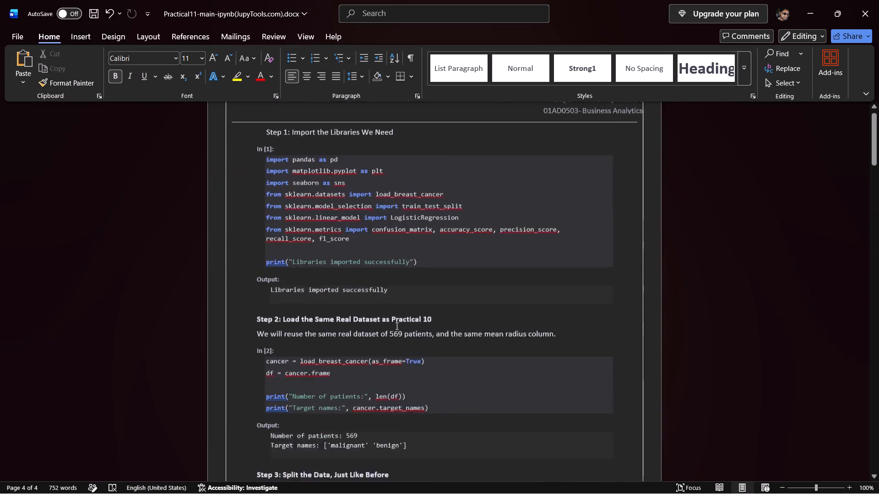
scroll(396, 326, "up", 10)
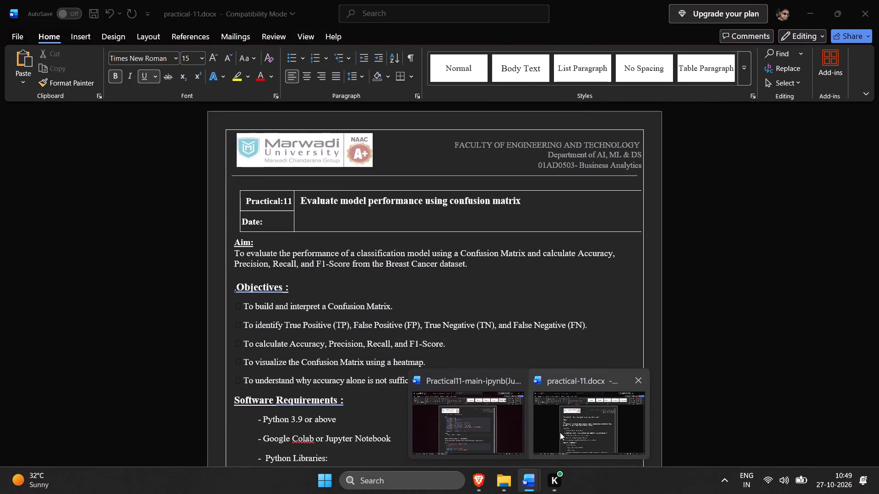
Replace the student's name in the footer of practical-11.docx with Yashwanth, followed by a space.
left_click(560, 432)
scroll(254, 359, "down", 14)
left_click(293, 350)
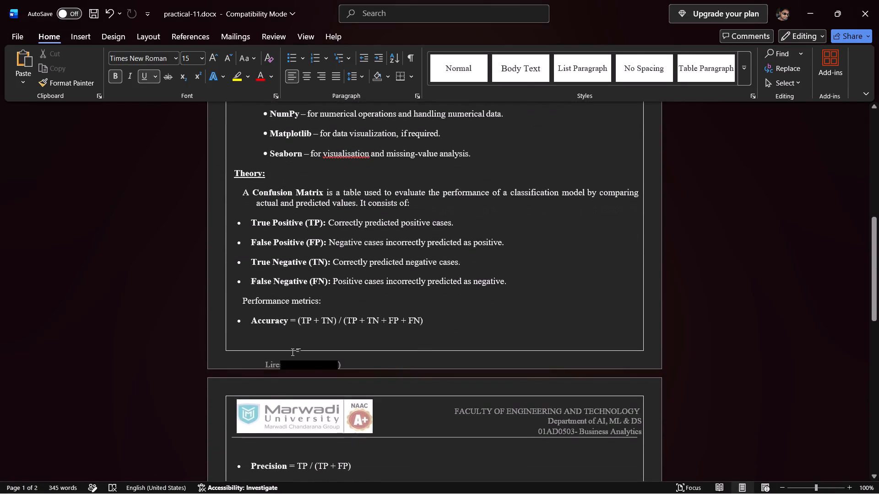
double_click(290, 363)
left_click(288, 365)
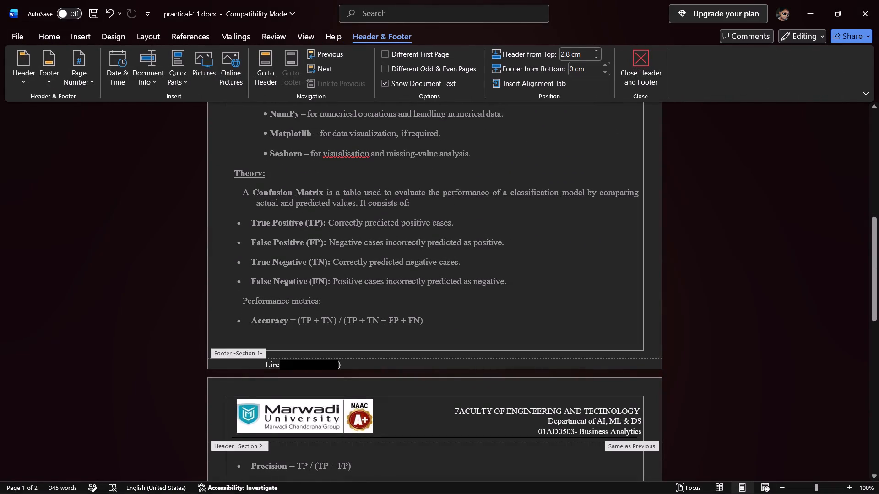
key("ctrl+BackSpace")
type("Yashwanth")
key("space")
Replace the last two digits of the student ID in the practical-11.docx footer and return to the document body.
key("ctrl+Right")
key("ctrl+Right")
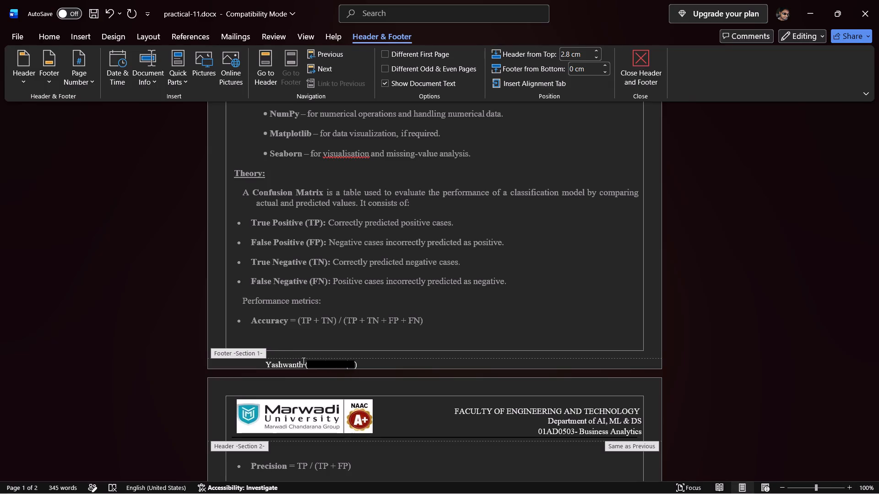
key("ctrl+Right")
key("Left")
key("BackSpace")
key("BackSpace")
type("95")
double_click(451, 247)
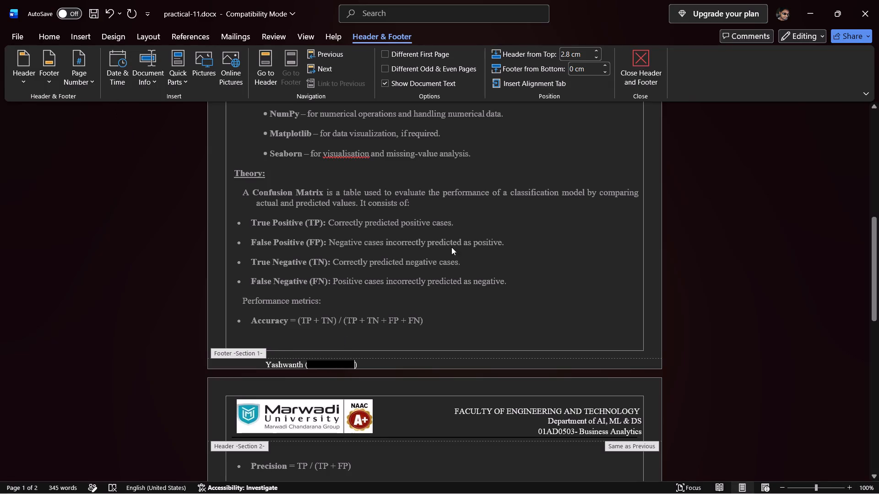
Set practical-11.docx to save as a PDF in the BA > Main Assignment folder.
left_click(10, 32)
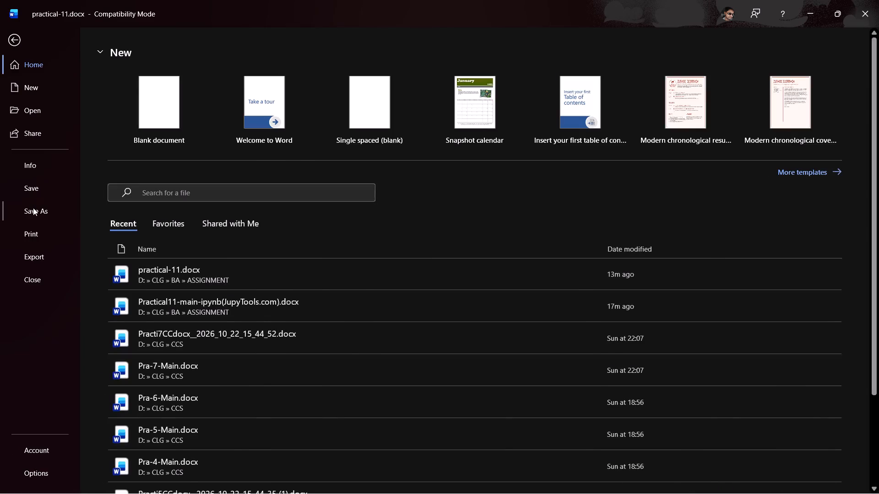
left_click(33, 208)
left_click(328, 131)
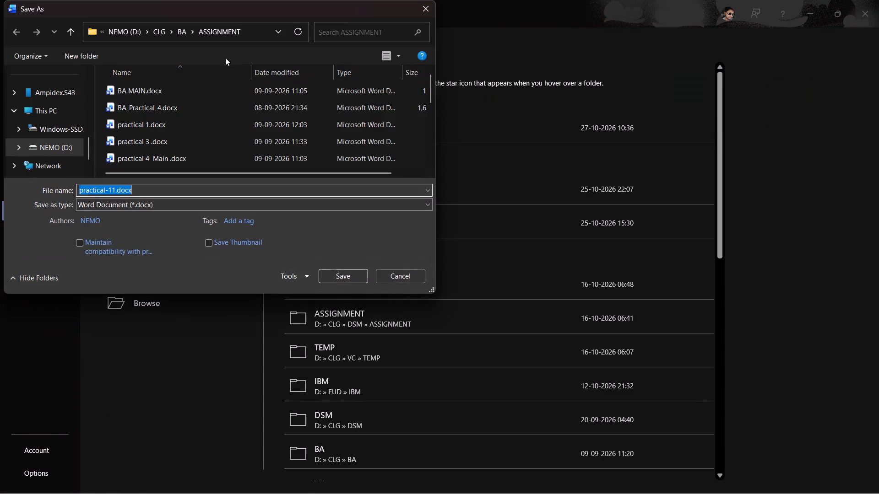
left_click(180, 34)
double_click(153, 100)
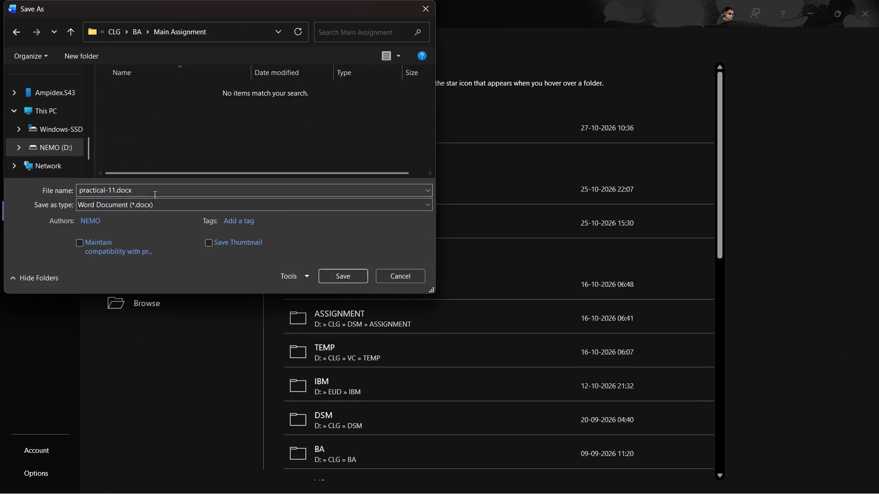
left_click(133, 201)
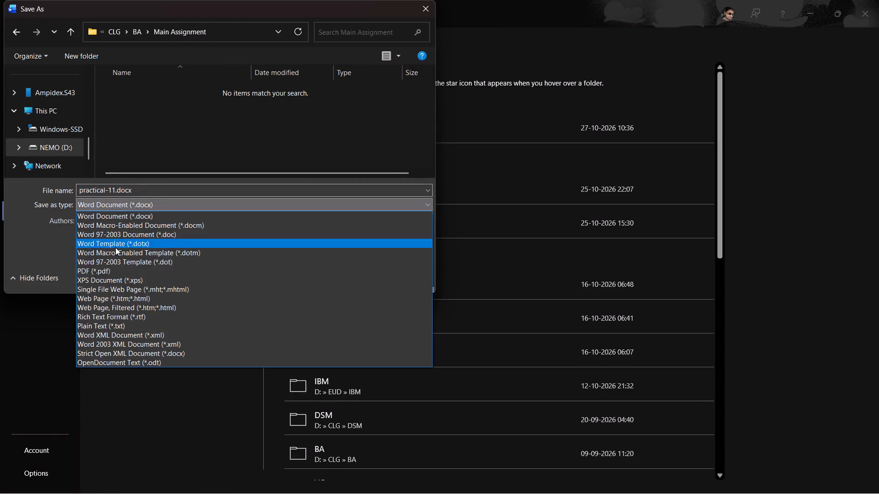
left_click(107, 268)
Name the PDF practical-11-1-yash, export it and check the footer in the exported file.
left_click(131, 193)
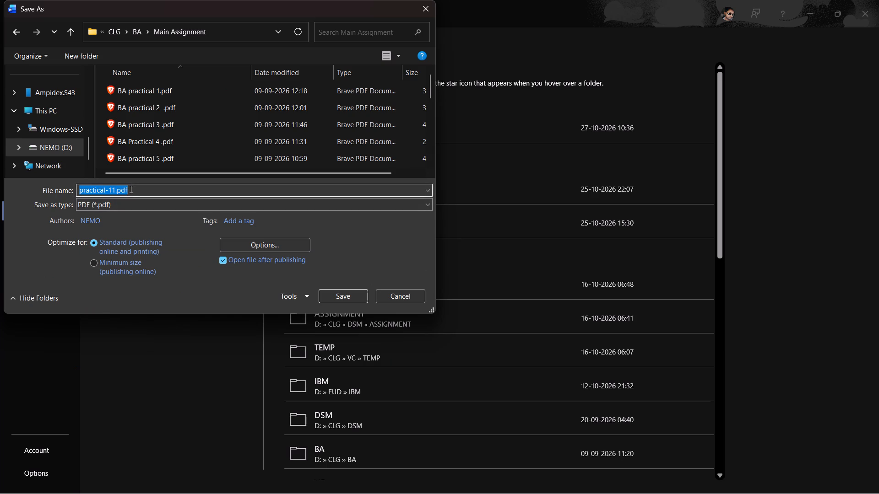
key("Right")
key("BackSpace")
key("BackSpace")
key("BackSpace")
key("BackSpace")
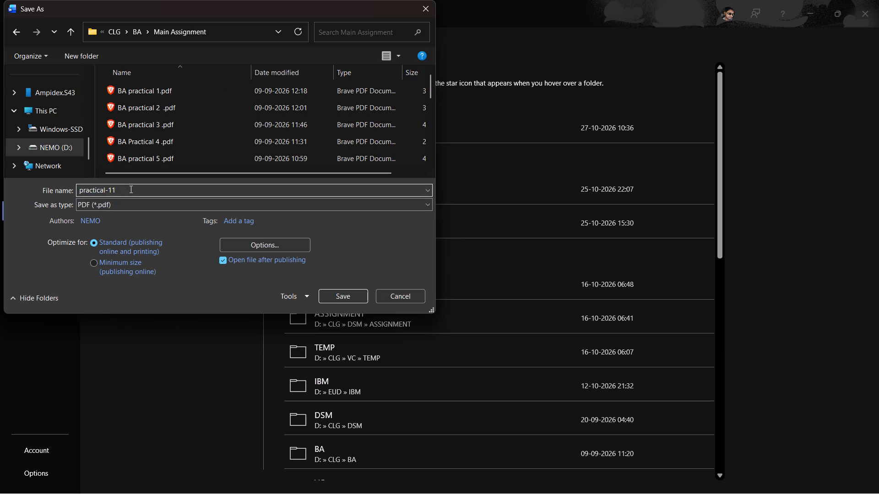
key("minus")
type("1-yash")
scroll(201, 71, "down", 12)
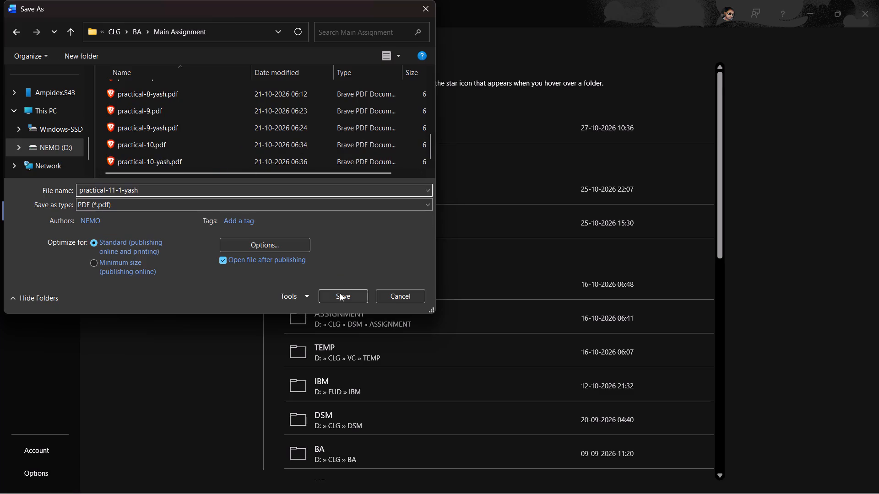
left_click(340, 294)
scroll(400, 369, "down", 7)
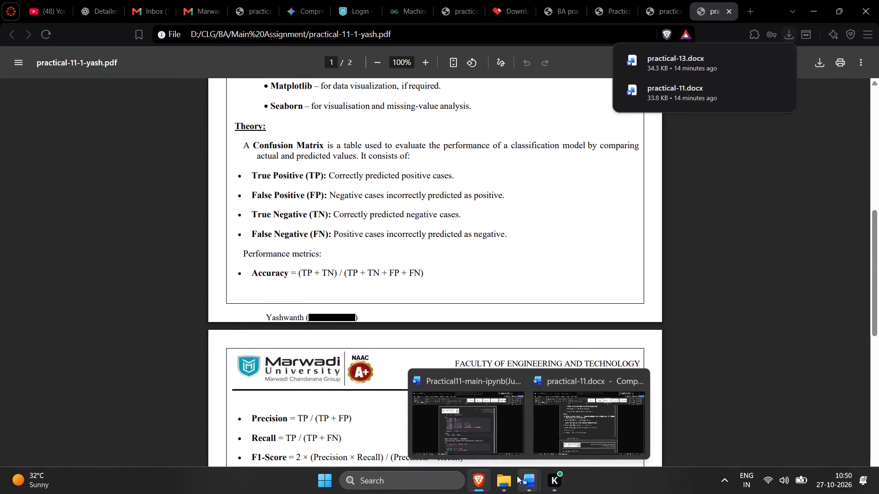
Set Practical11-main-ipynb(JupyTools.com).docx to save as a PDF in the BA > Main Assignment folder.
left_click(456, 438)
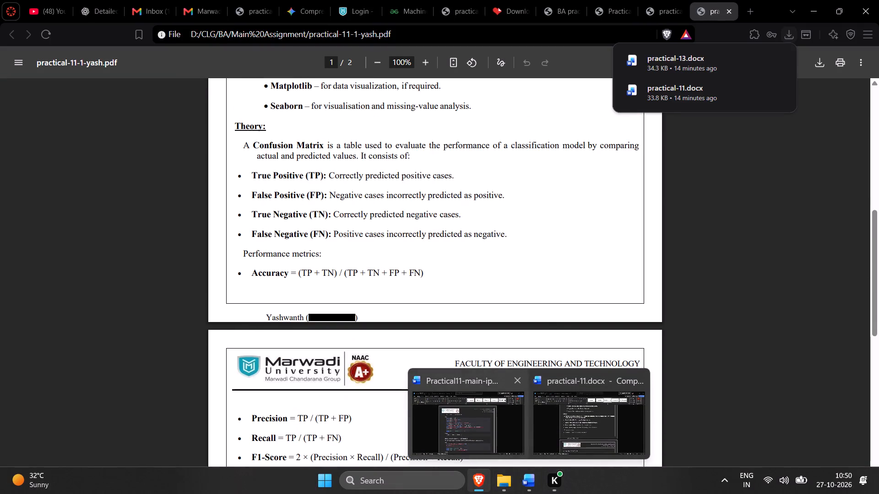
scroll(331, 383, "down", 11)
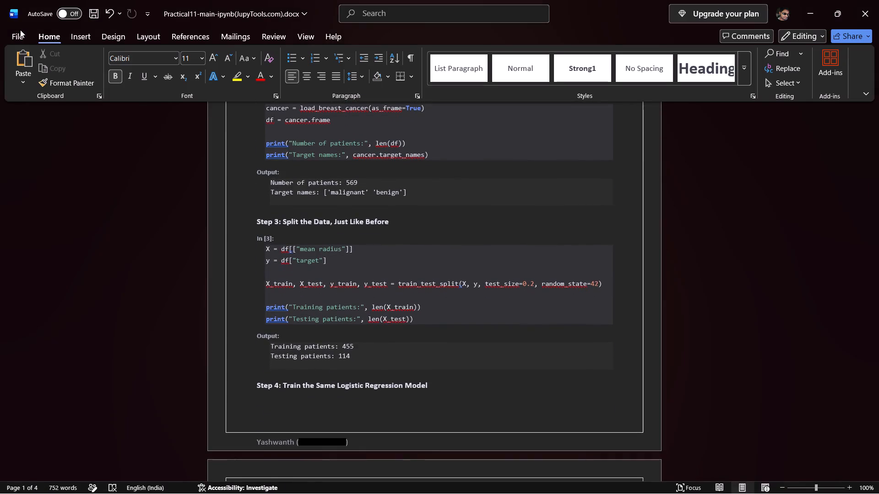
left_click(20, 30)
left_click(40, 216)
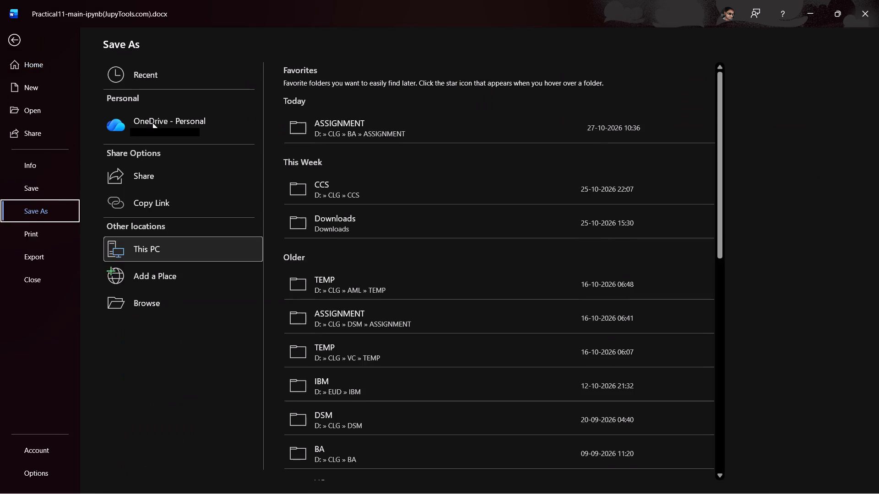
double_click(366, 122)
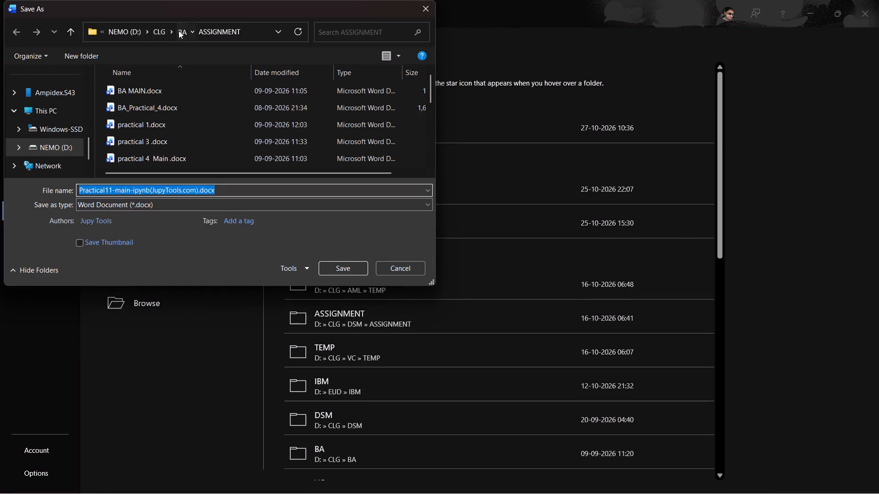
left_click(179, 31)
double_click(158, 107)
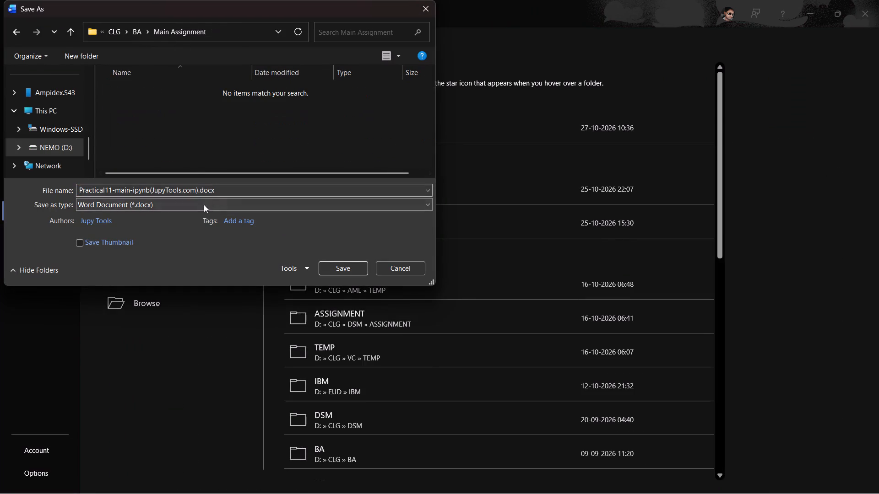
left_click(204, 204)
left_click(91, 270)
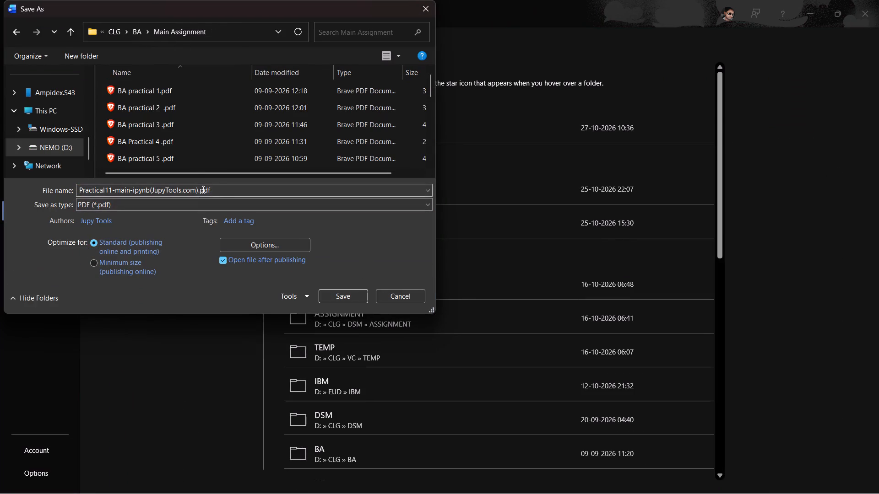
Name the PDF BA Practical11-2-yash, export it and look through the exported pages.
left_click(221, 193)
key("Right")
key("BackSpace")
key("BackSpace")
key("BackSpace")
key("BackSpace")
key("BackSpace")
key("BackSpace")
key("BackSpace")
key("BackSpace")
key("BackSpace")
key("BackSpace")
key("BackSpace")
key("BackSpace")
key("BackSpace")
key("BackSpace")
key("BackSpace")
key("BackSpace")
key("BackSpace")
key("BackSpace")
key("BackSpace")
key("BackSpace")
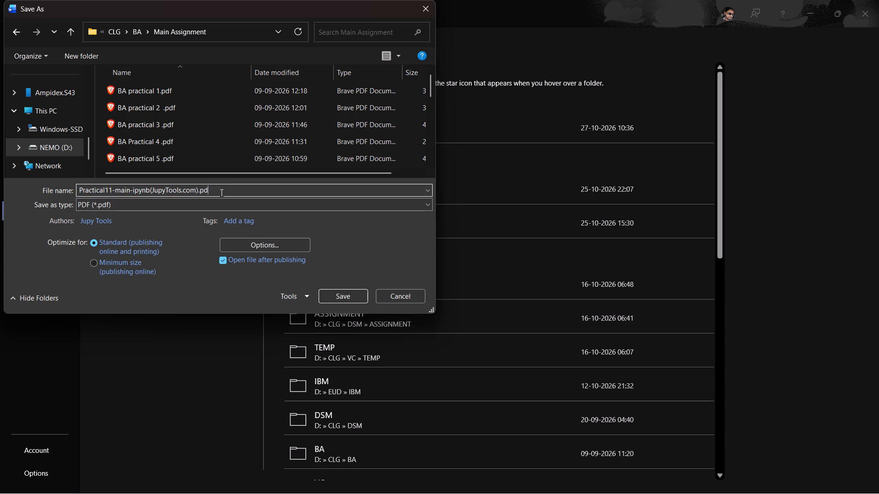
key("BackSpace")
key("BackSpace")
key("BackSpace")
key("BackSpace")
key("BackSpace")
key("BackSpace")
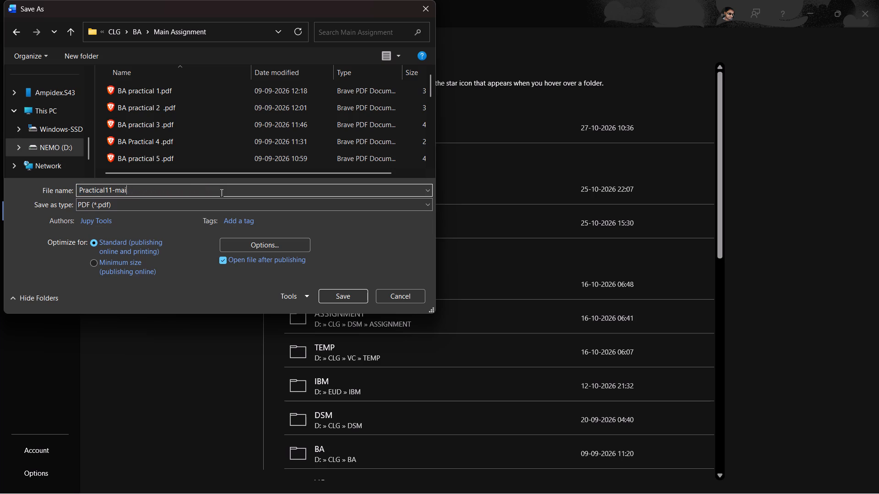
key("BackSpace")
key("BackSpace")
key("BackSpace")
key("2")
key("ctrl+Left")
key("ctrl+Left")
key("shift+y")
key("BackSpace")
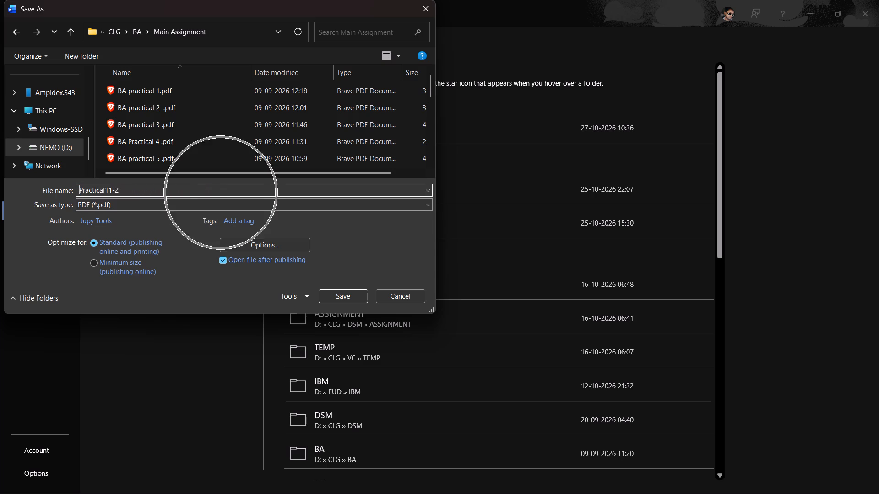
type("BA")
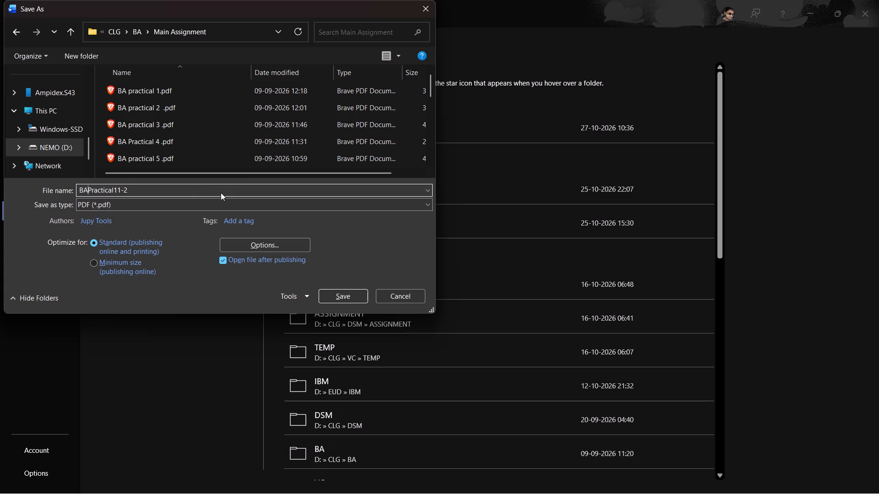
key("space")
left_click(184, 193)
key("ctrl+Left")
key("Left")
key("Left")
key("Left")
key("Left")
key("Left")
key("Left")
key("Left")
key("Left")
key("Left")
key("Left")
key("Left")
key("Left")
key("space")
key("ctrl+Right")
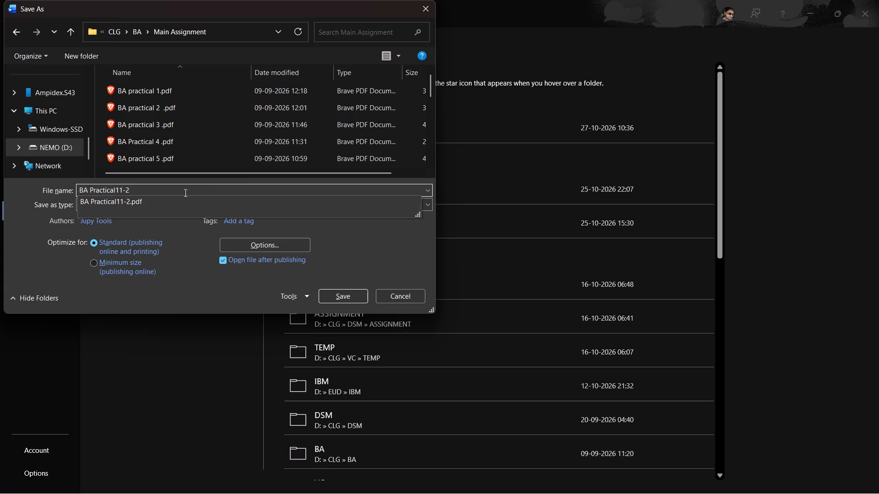
key("ctrl+Right")
type("-yash")
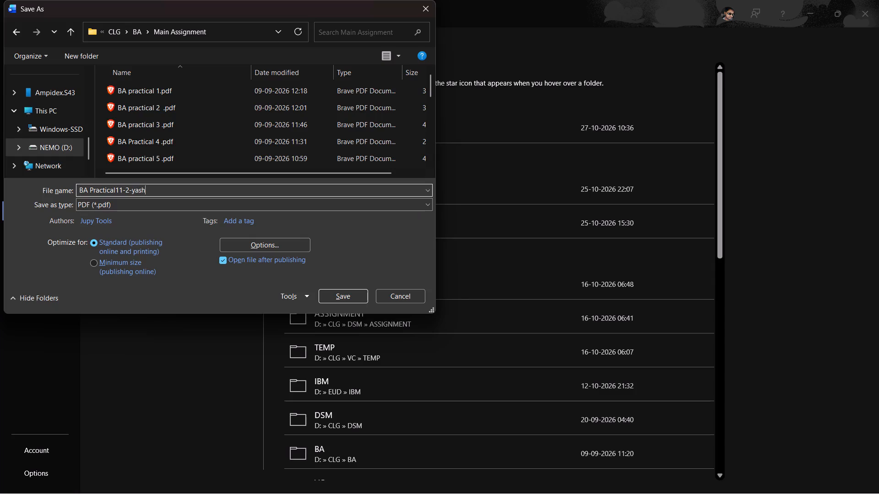
scroll(281, 158, "down", 11)
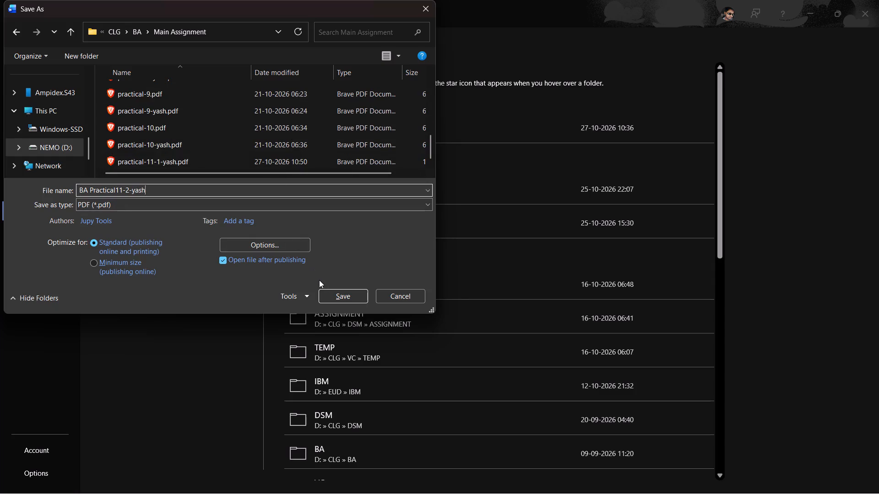
left_click(338, 297)
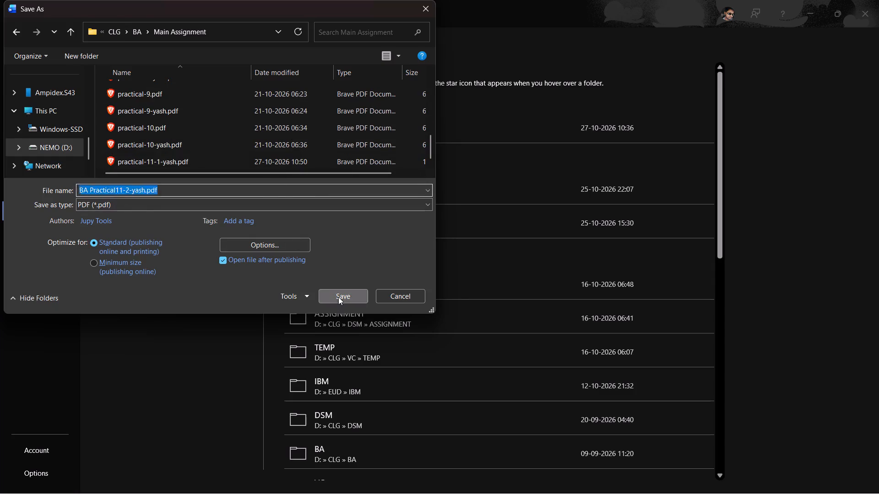
scroll(490, 365, "down", 12)
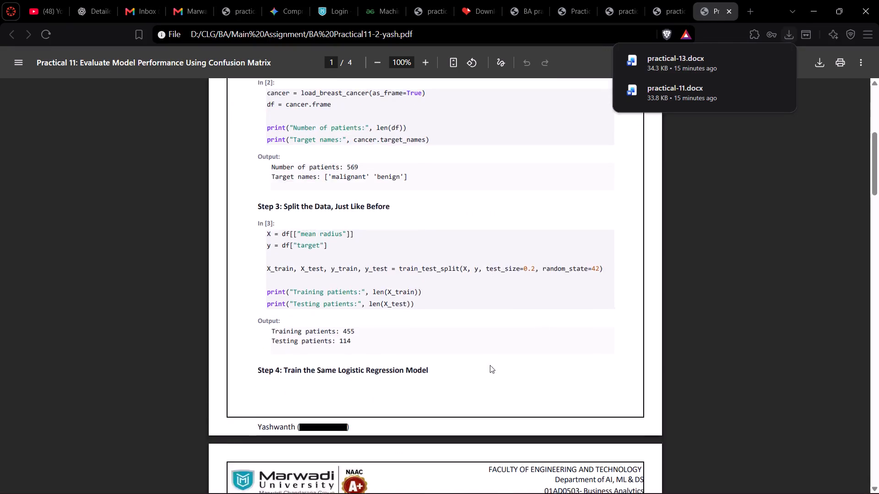
scroll(490, 365, "down", 17)
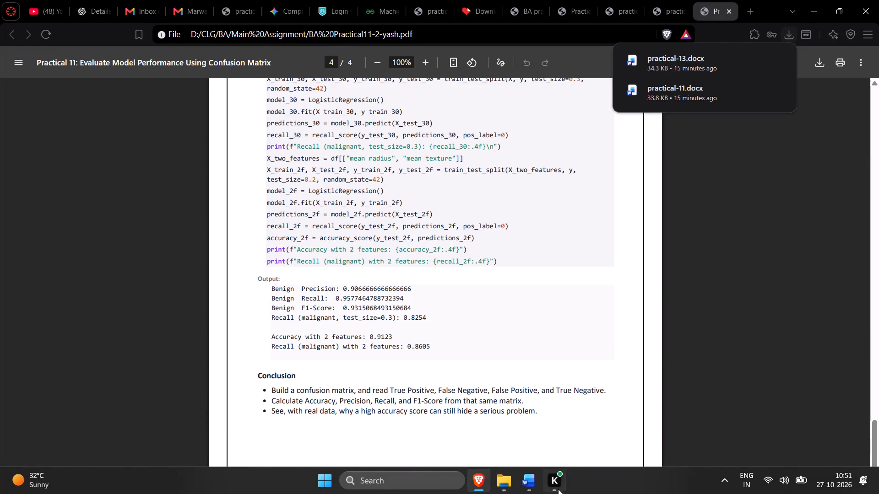
Save and close Practical11-main-ipynb(JupyTools.com).docx and practical-11.docx in Word.
left_click(475, 446)
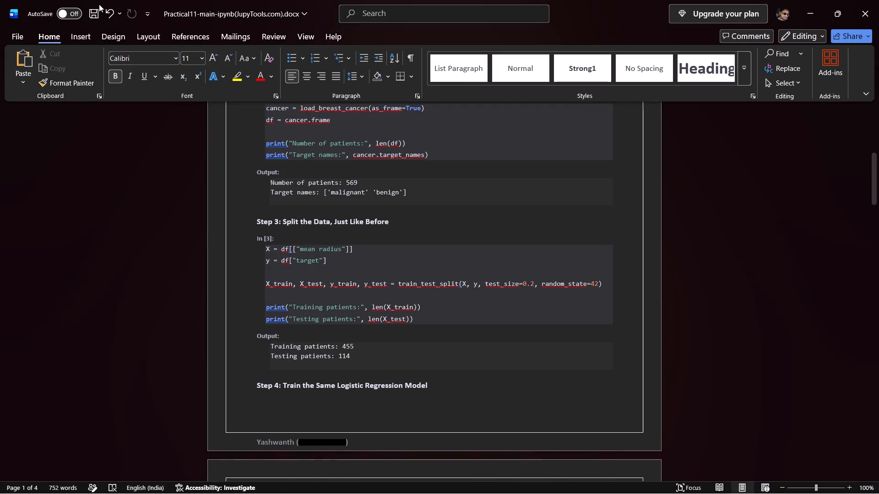
left_click(92, 8)
left_click(878, 0)
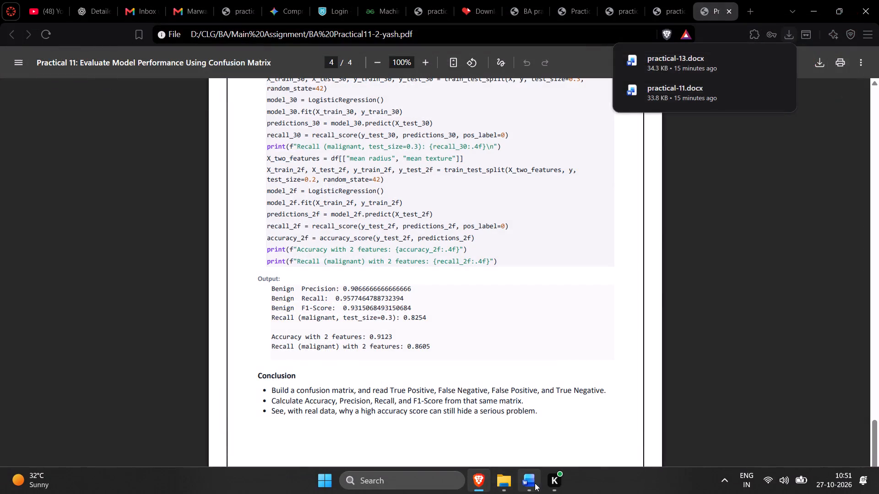
left_click(530, 483)
left_click(98, 11)
left_click(878, 0)
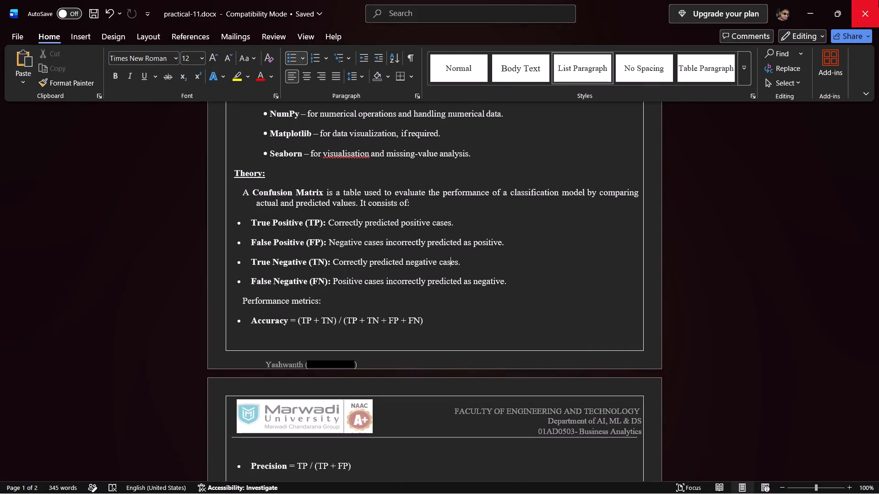
Switch to File Explorer and refresh the BA > Main Assignment folder.
left_click(518, 482)
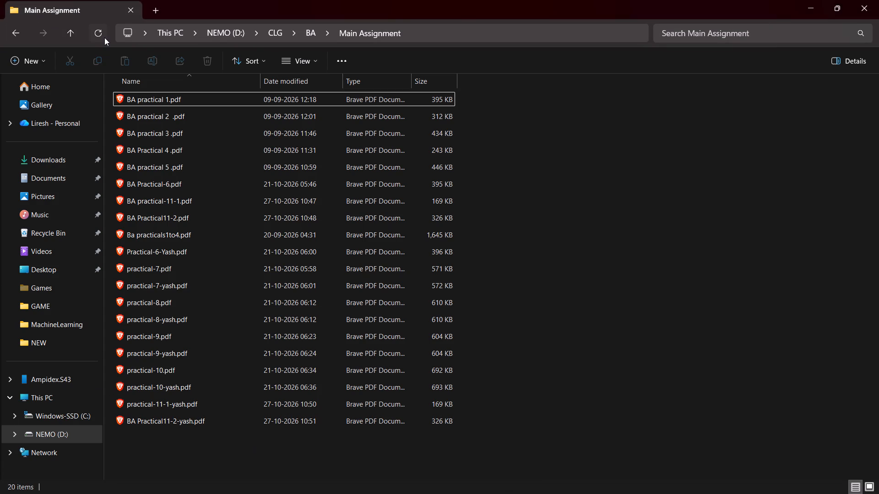
left_click(105, 36)
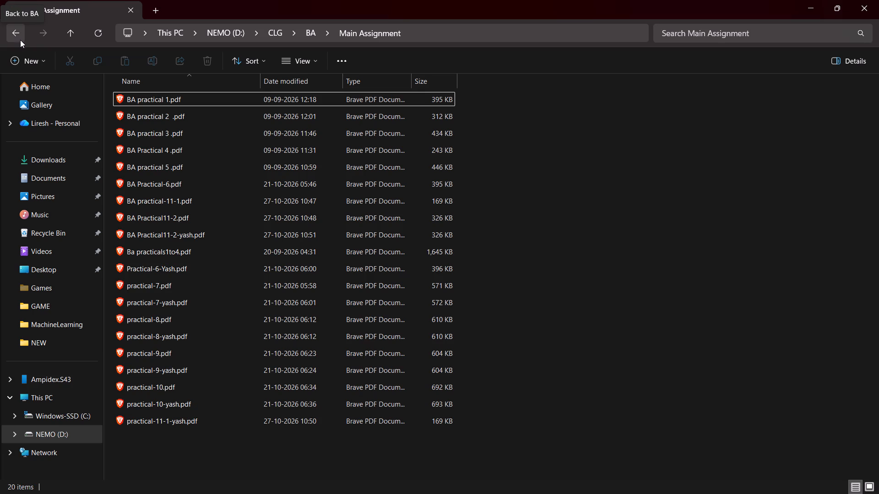
Close the exported Practical 11 PDF tabs in the Brave browser and return to the Main Assignment folder.
left_click(187, 199)
double_click(187, 199)
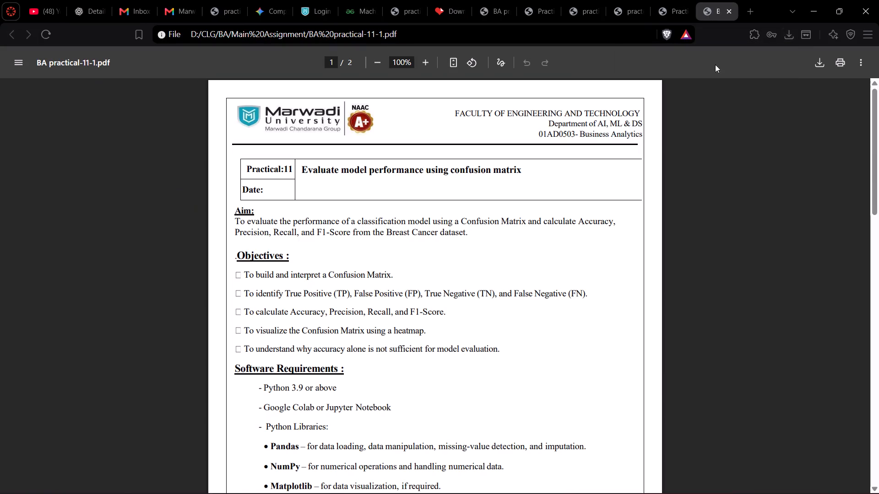
triple_click(727, 11)
left_click(727, 11)
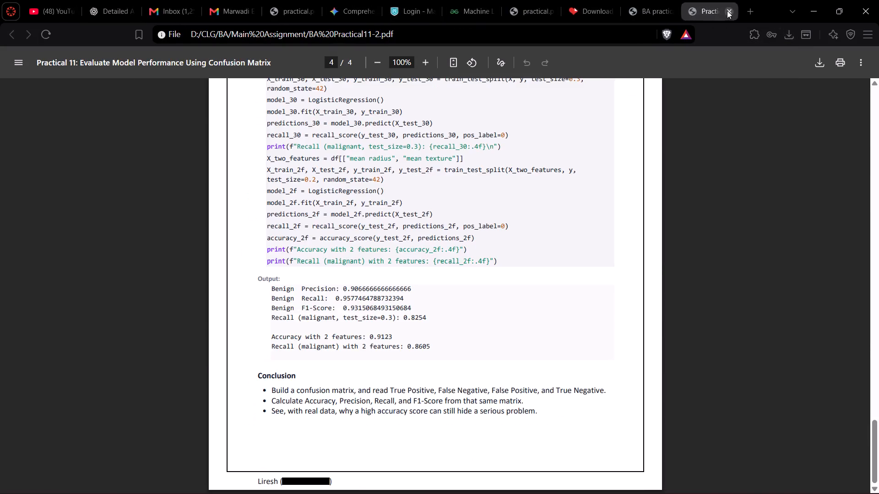
left_click(727, 11)
left_click(727, 11)
key("alt+Tab")
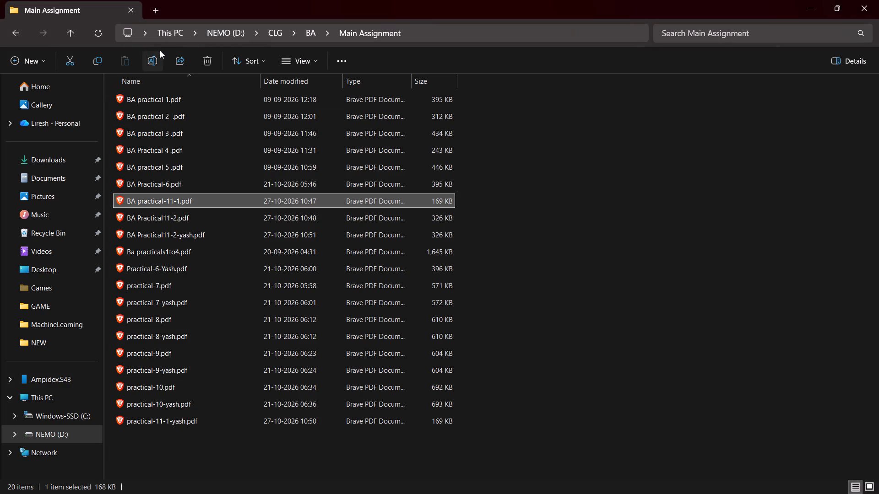
Rename BA practical-11-1.pdf as practical-11-1.pdf.
left_click(157, 54)
left_click(135, 202)
key("BackSpace")
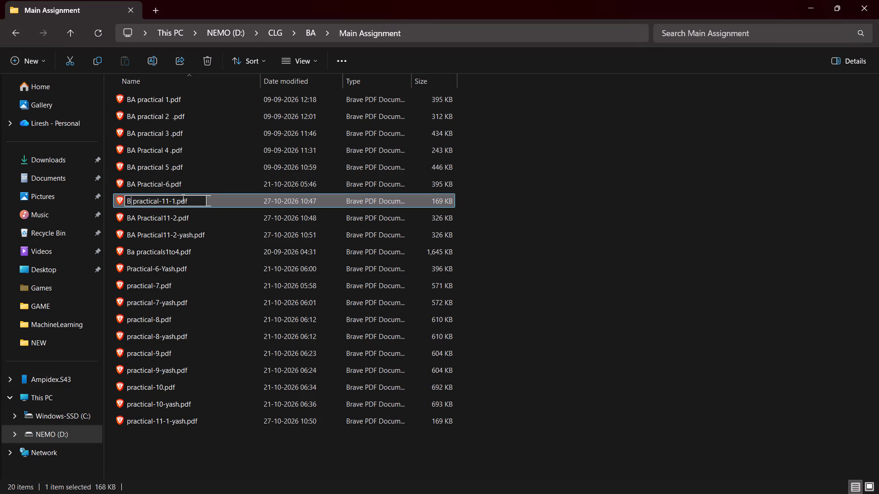
key("BackSpace")
key("Delete")
key("Return")
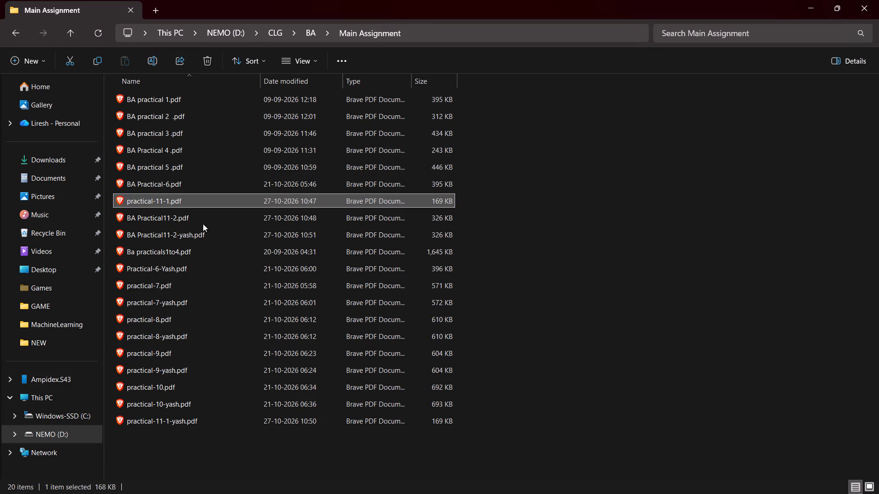
Rename BA Practical11-2.pdf as Practical11-2.pdf.
left_click(194, 217)
left_click(194, 217)
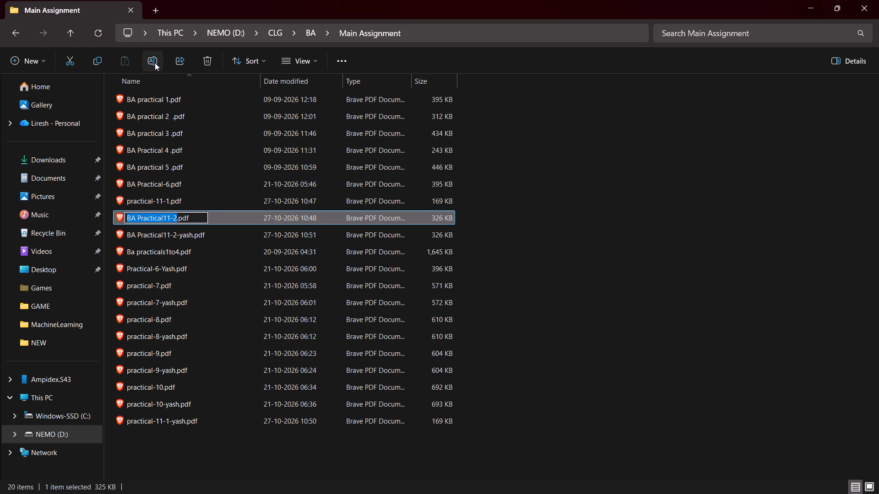
left_click(155, 63)
left_click(138, 216)
key("BackSpace")
key("BackSpace")
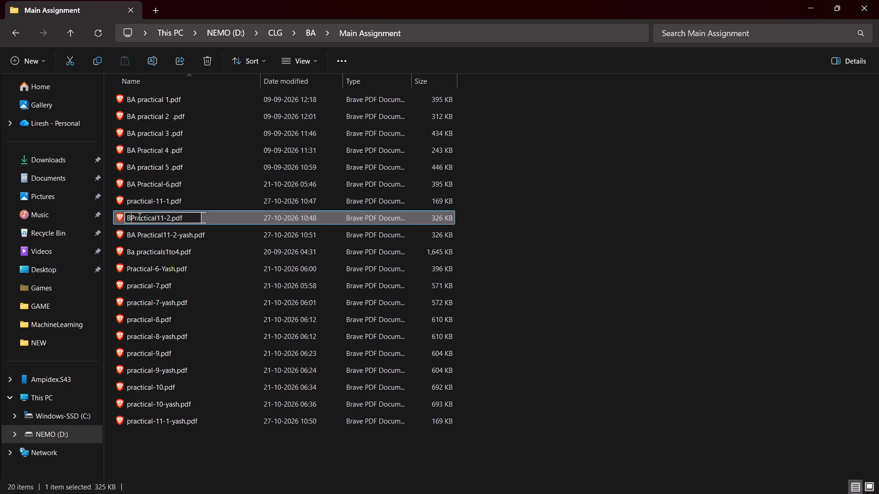
key("BackSpace")
key("Return")
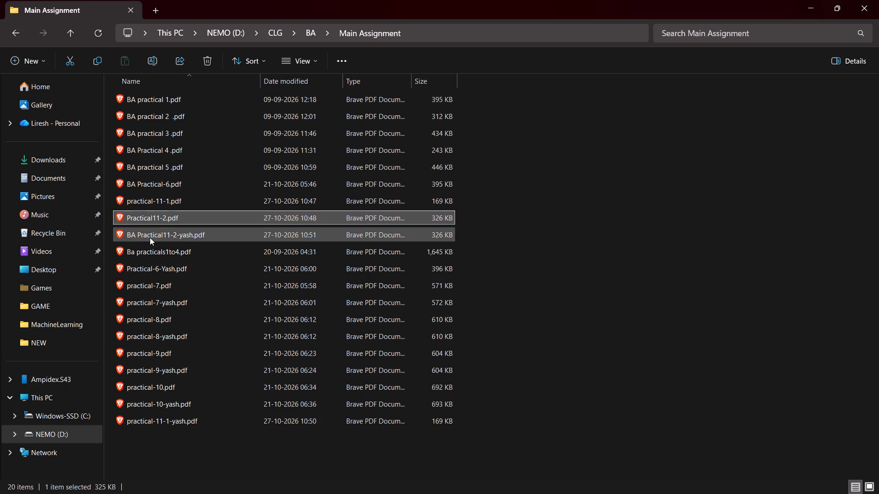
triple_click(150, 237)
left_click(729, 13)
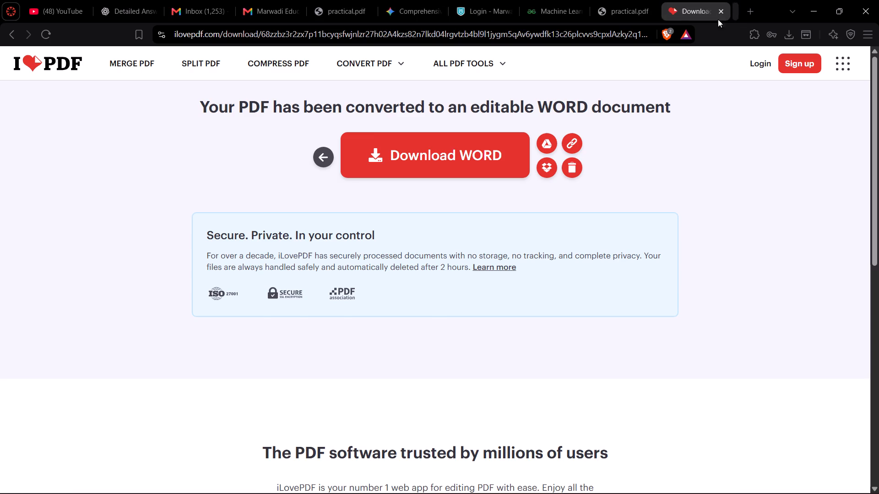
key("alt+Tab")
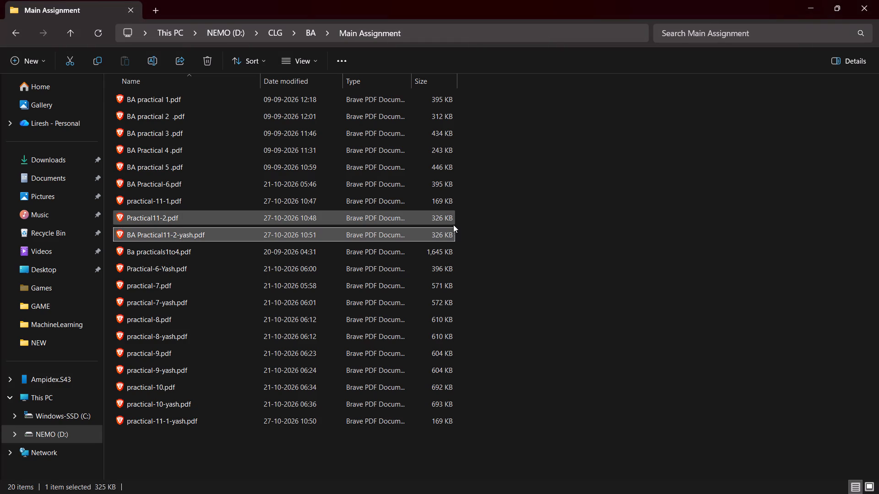
Rename BA Practical11-2-yash.pdf as Practical11-2-yash.pdf in the Main Assignment folder.
double_click(139, 233)
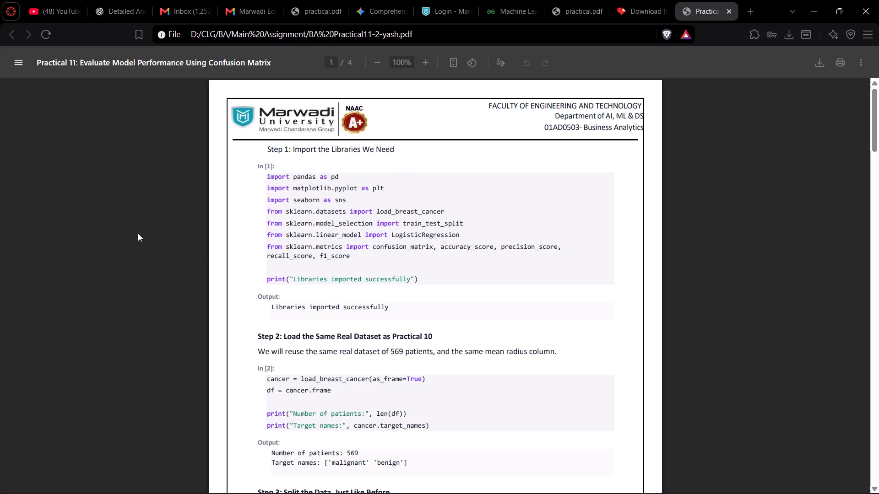
key("alt+Tab")
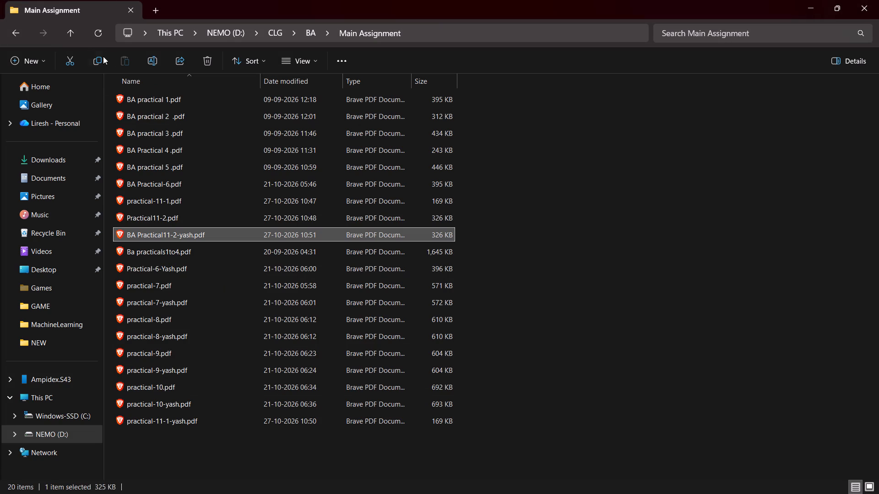
left_click(152, 64)
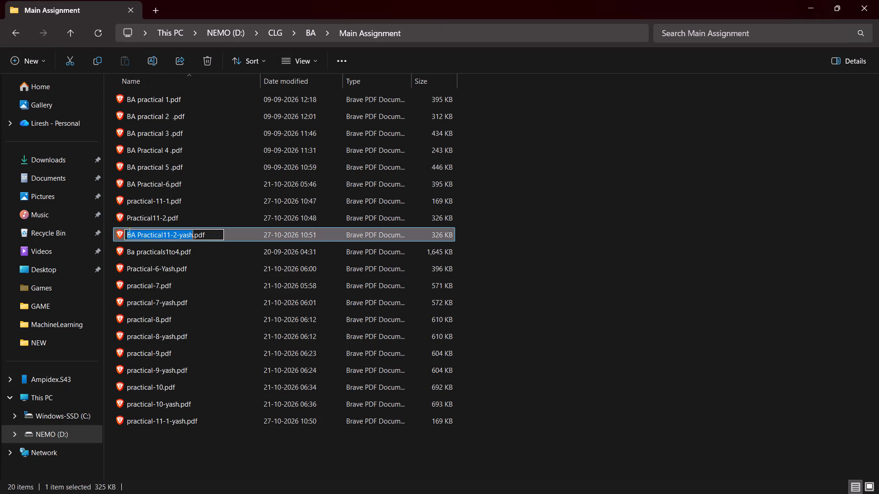
left_click(136, 232)
key("BackSpace")
key("BackSpace")
key("BackSpace")
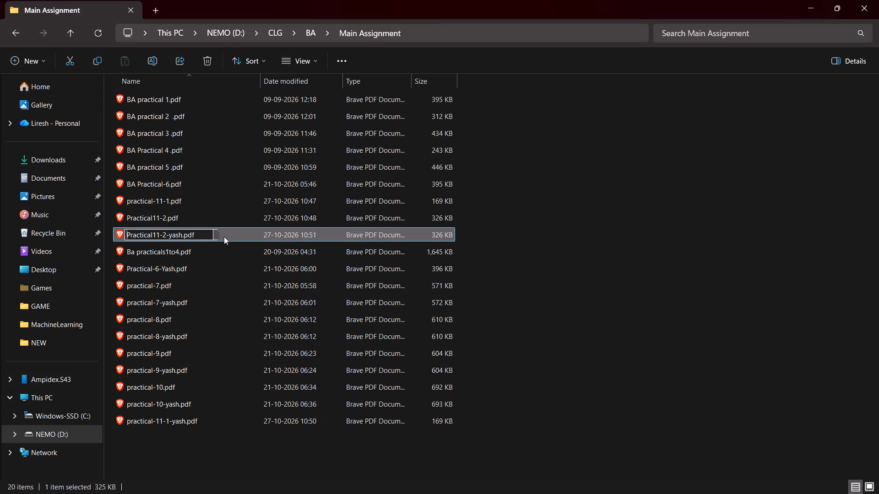
key("BackSpace")
key("Return")
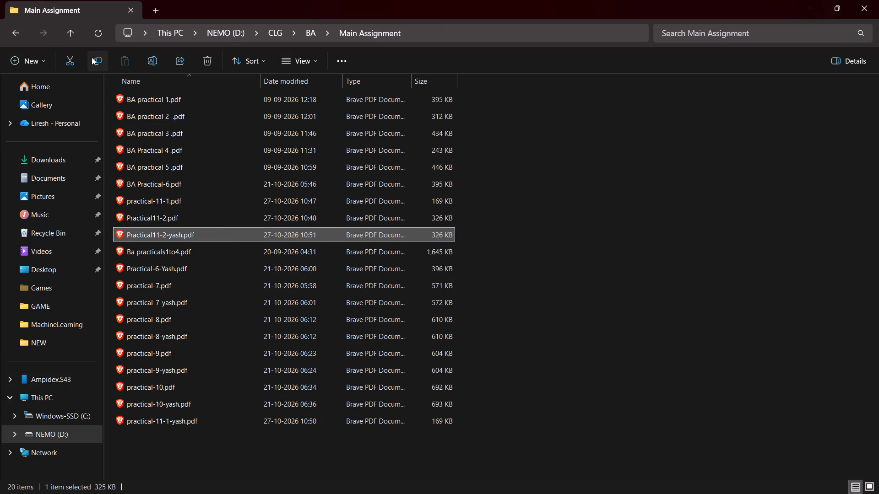
Refresh the Main Assignment folder to re-sort the renamed PDFs.
left_click(106, 36)
left_click(651, 421)
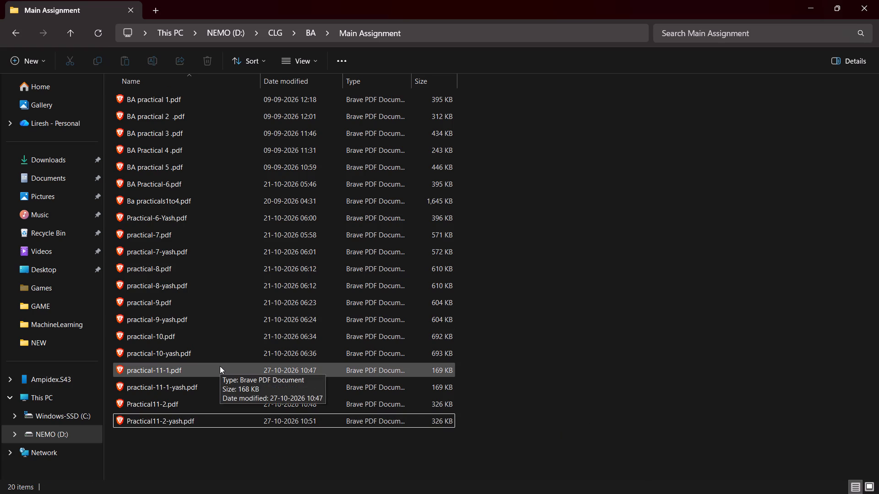
left_click(228, 464)
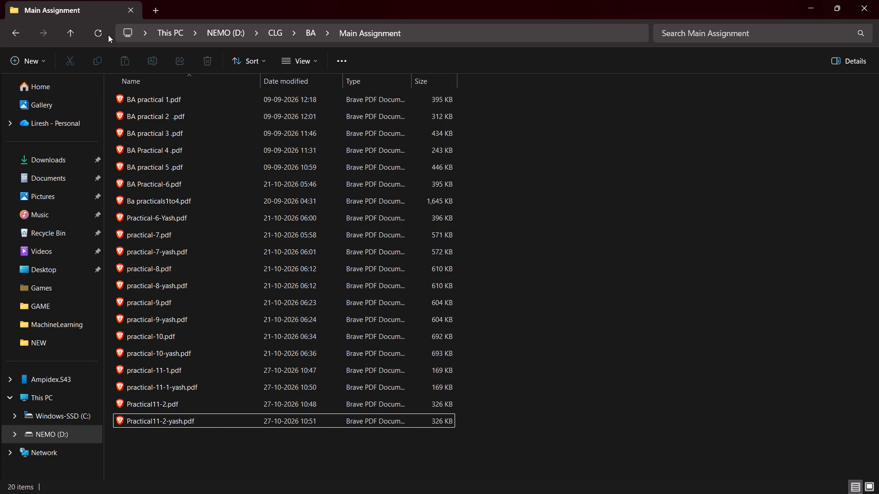
left_click(104, 33)
Open Practical13-main-ipynb(JupyTools.com).docx from the BA > ASSIGNMENT folder in Word.
left_click(21, 29)
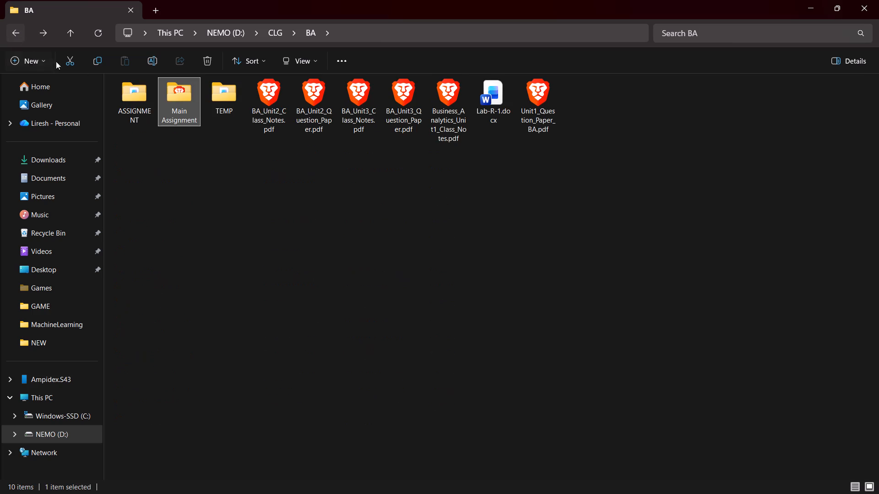
double_click(129, 101)
scroll(182, 352, "down", 7)
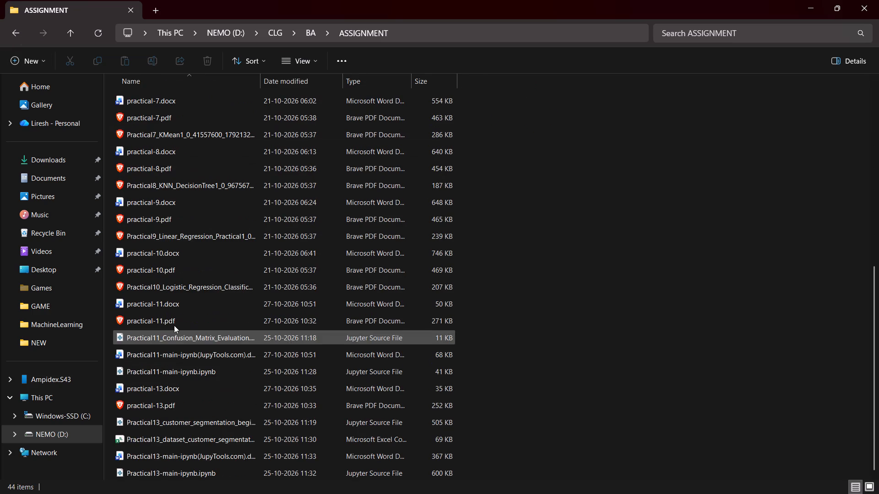
scroll(177, 330, "down", 8)
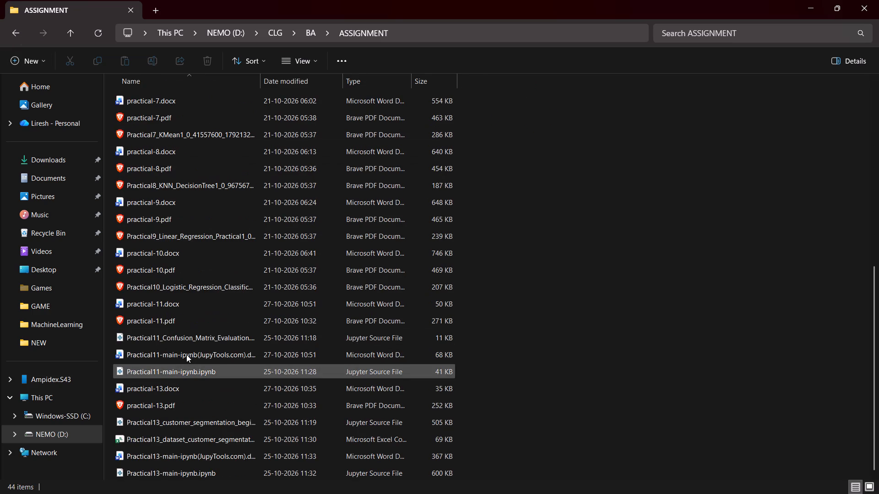
double_click(169, 454)
key("alt+Tab")
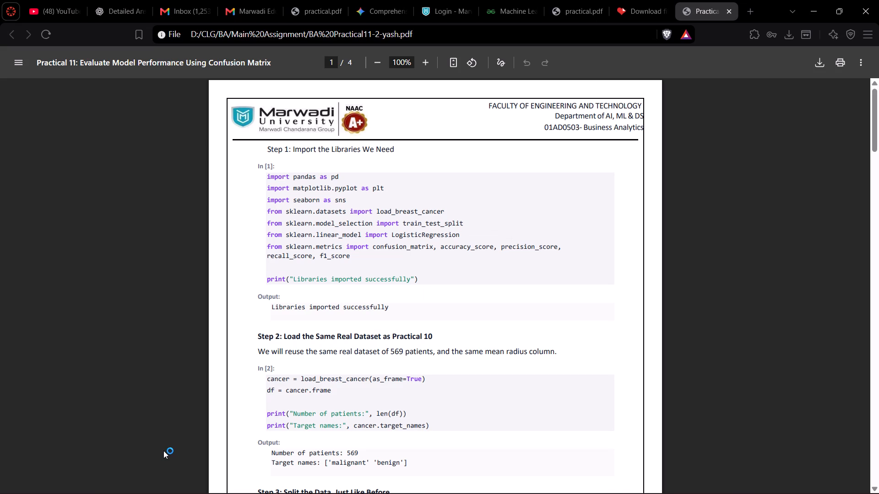